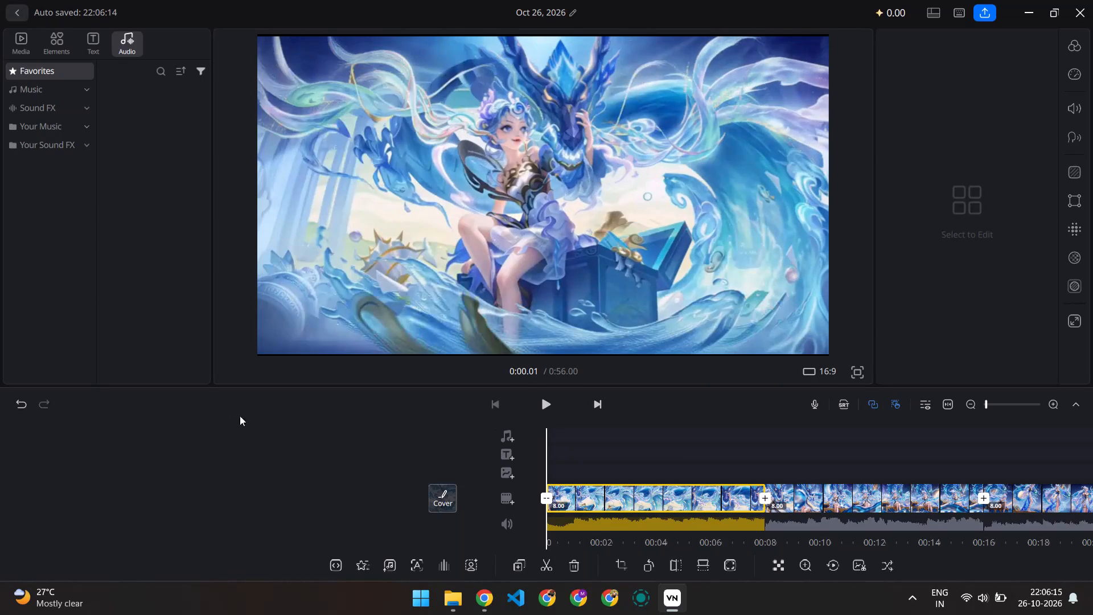
Play the assembled timeline through to its end to review the sequence of video clips.
click(548, 412)
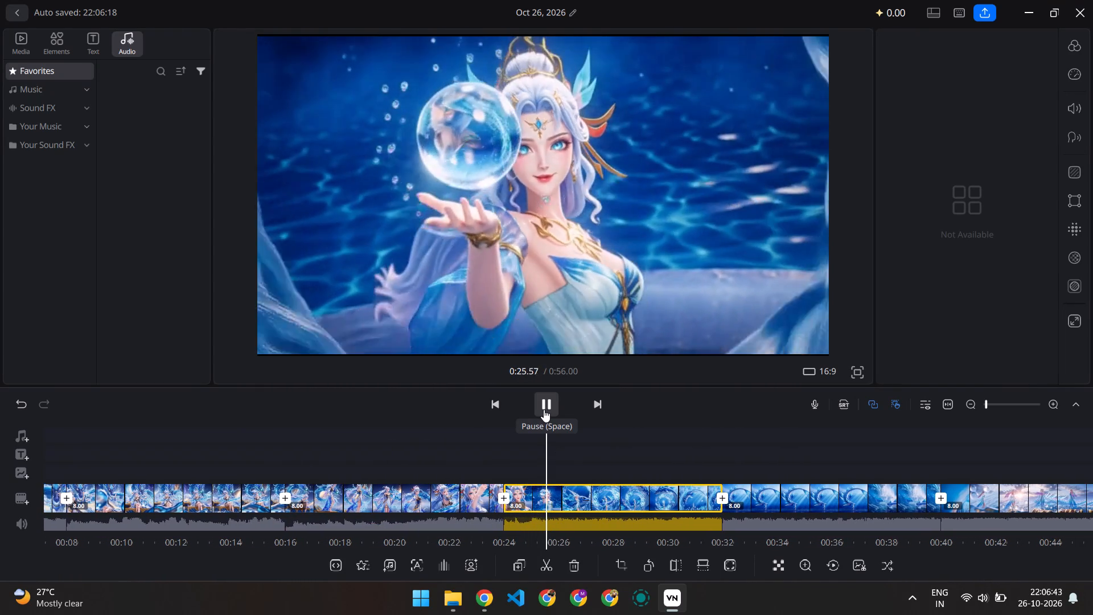
click(687, 413)
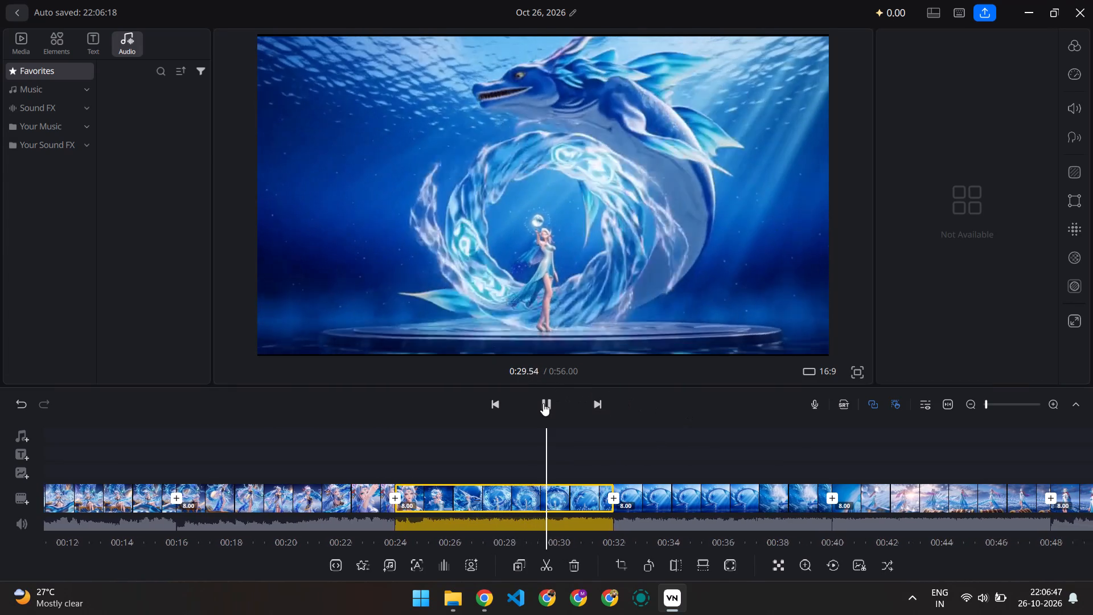
click(543, 404)
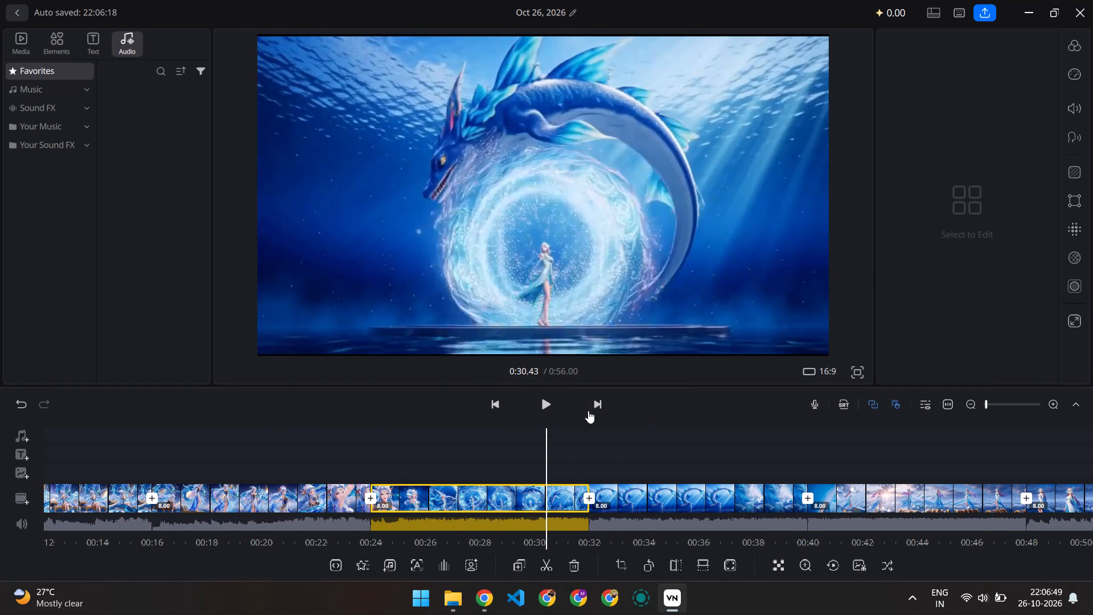
click(541, 404)
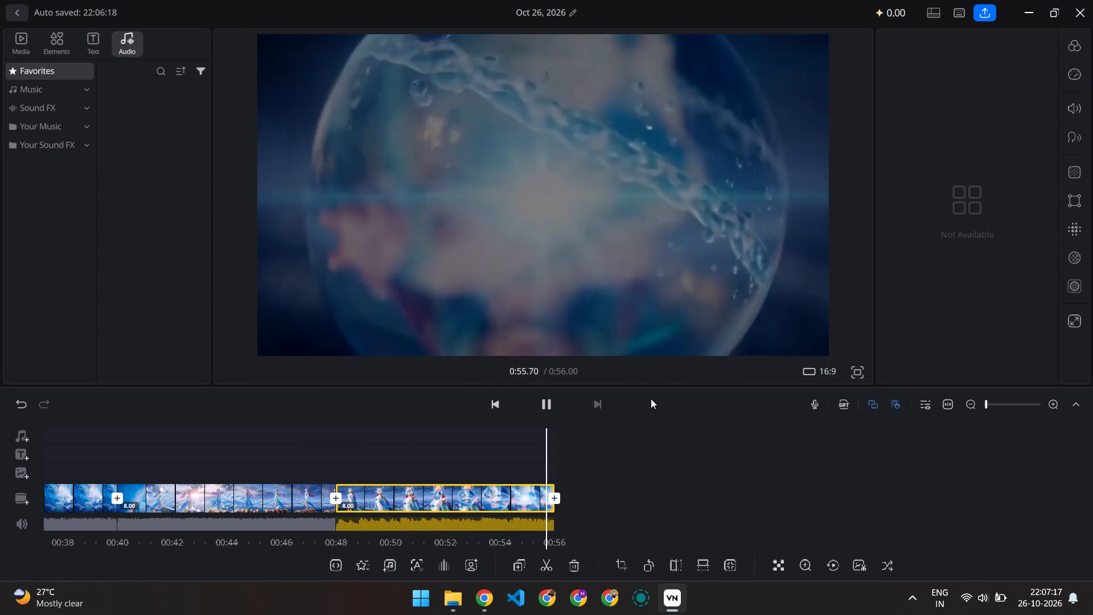
Move the playhead back to the very start of the timeline at 0:00.00.
scroll(624, 433, right, 5)
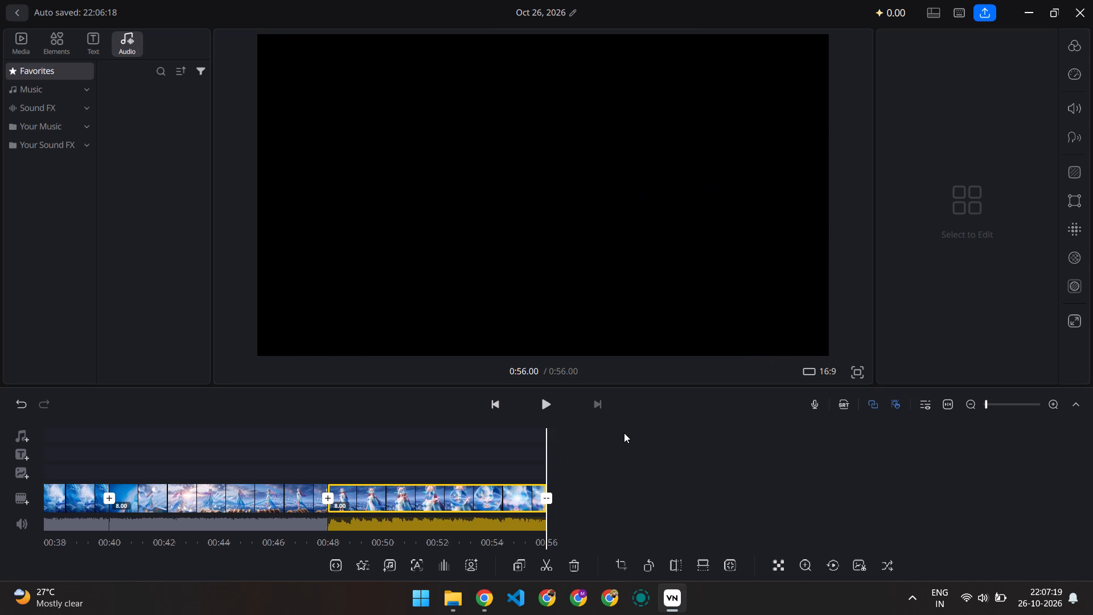
scroll(624, 433, right, 20)
scroll(624, 433, right, 20)
scroll(624, 433, right, 15)
scroll(624, 433, right, 20)
scroll(624, 433, right, 17)
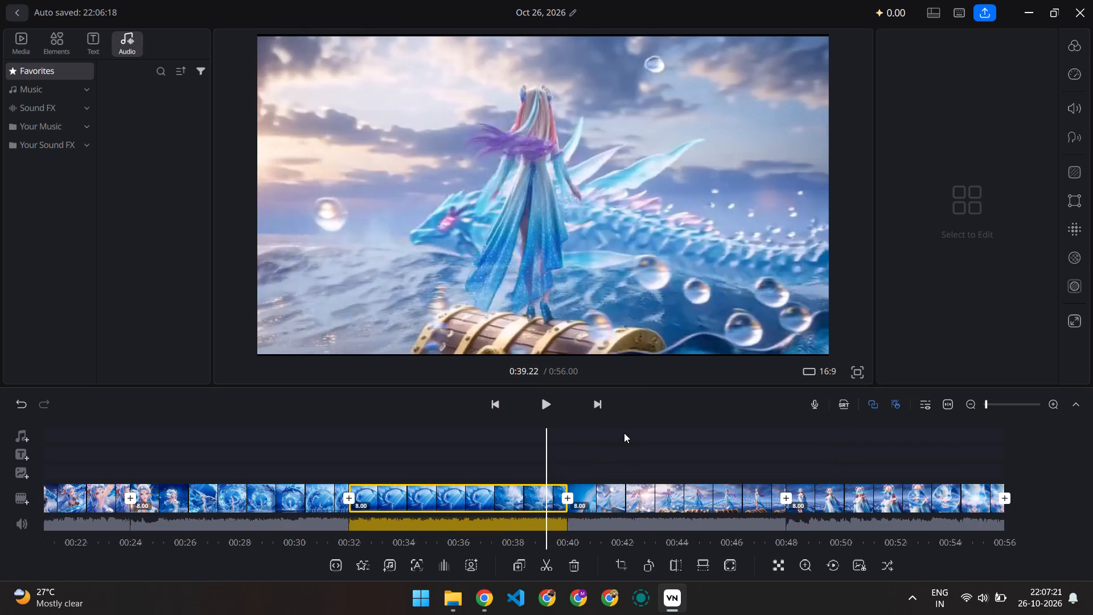
scroll(624, 433, right, 20)
scroll(624, 433, right, 20)
scroll(624, 433, right, 20)
scroll(624, 433, right, 20)
scroll(624, 433, right, 20)
scroll(624, 433, right, 6)
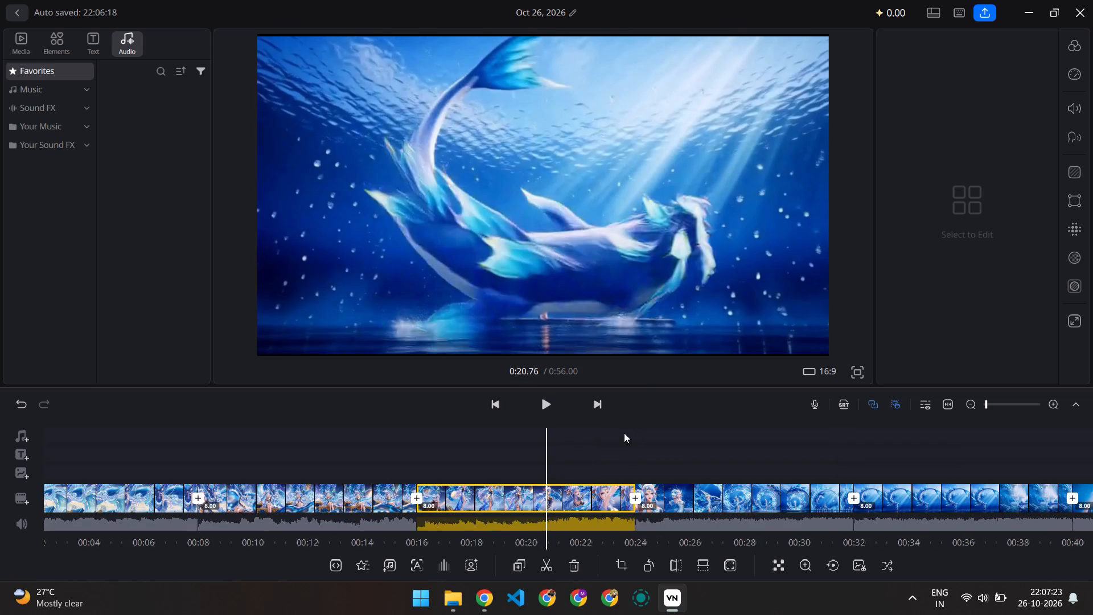
scroll(624, 433, right, 20)
scroll(624, 433, right, 20)
scroll(624, 433, right, 20)
scroll(624, 433, right, 11)
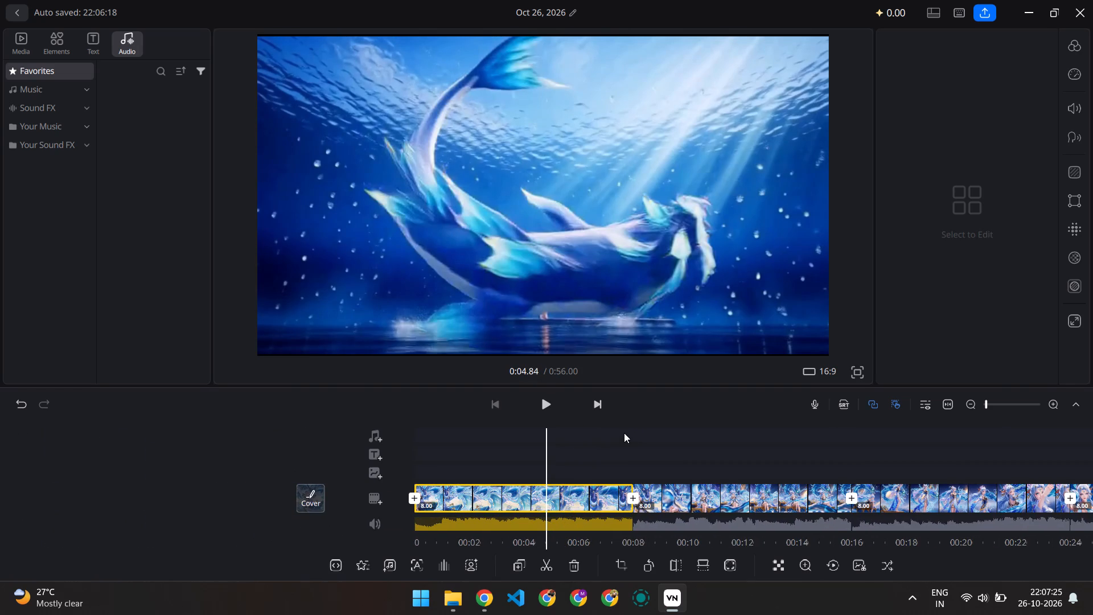
scroll(624, 433, right, 20)
scroll(624, 433, right, 10)
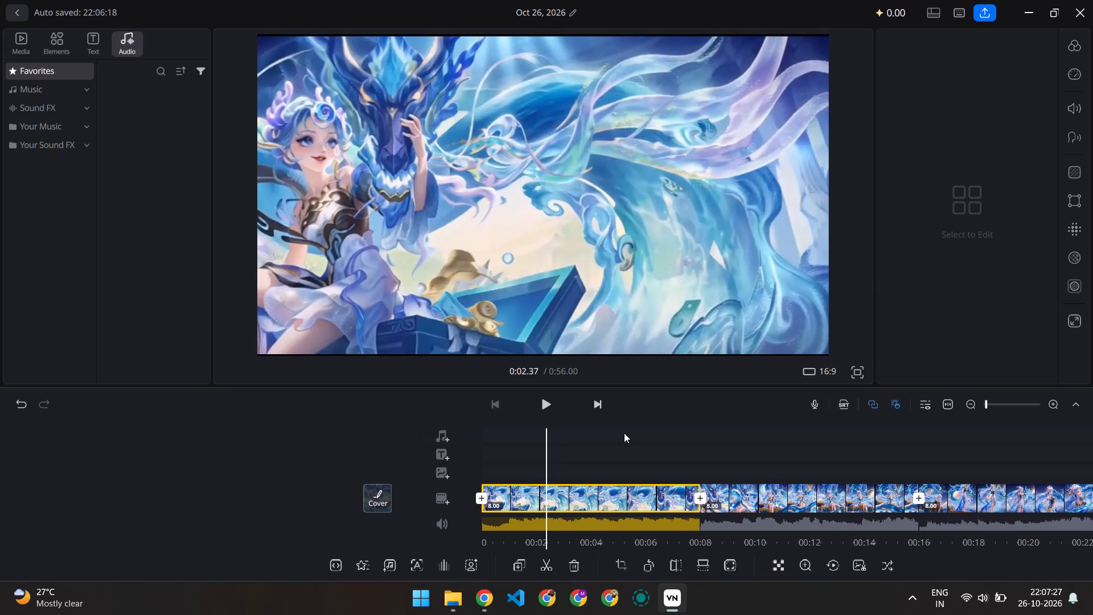
scroll(624, 433, right, 15)
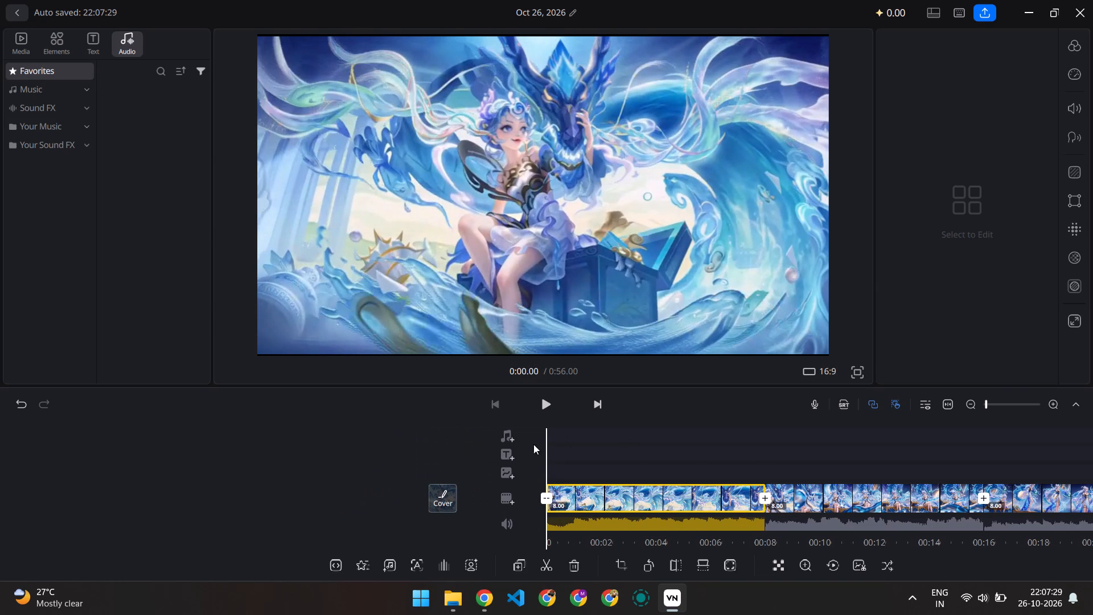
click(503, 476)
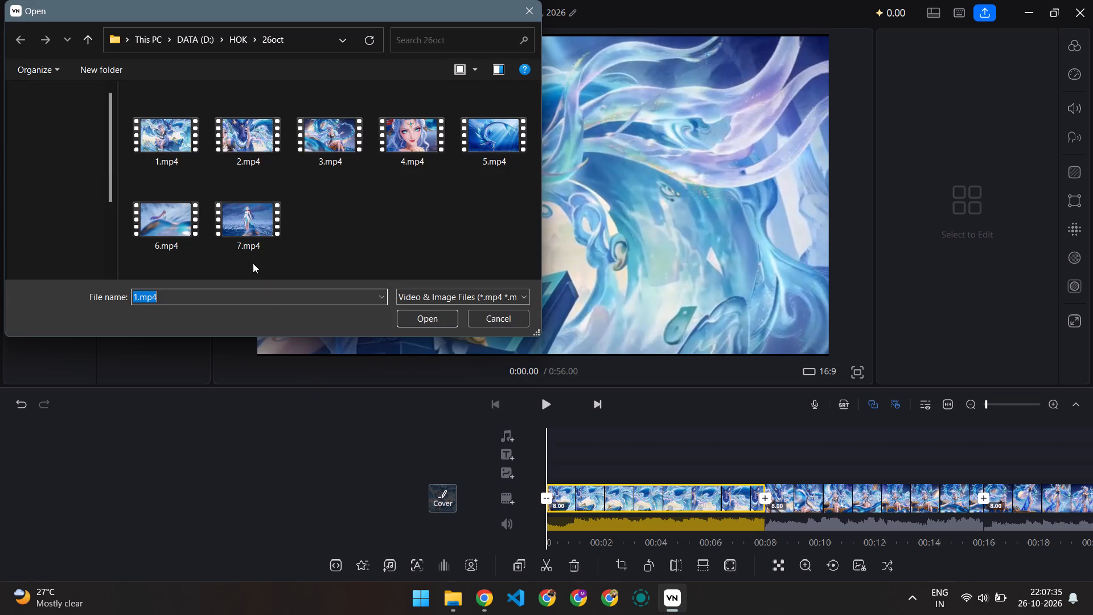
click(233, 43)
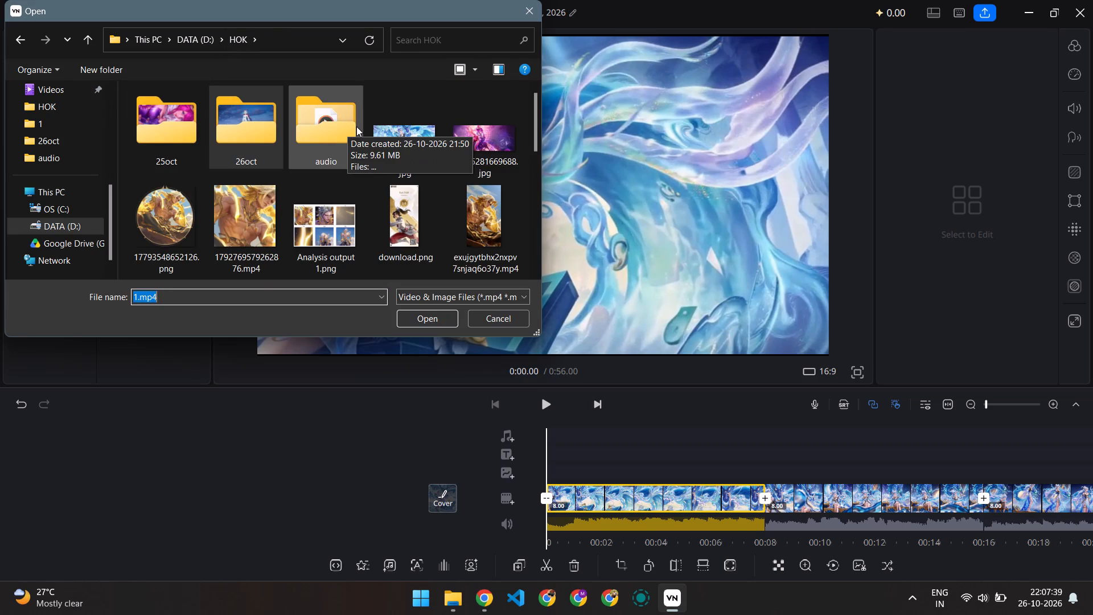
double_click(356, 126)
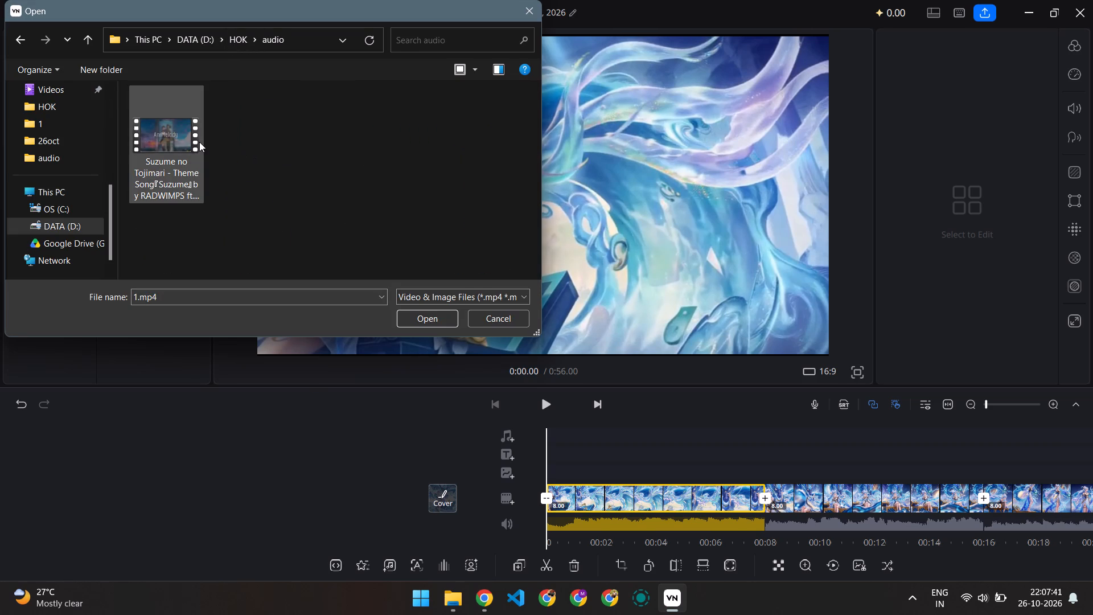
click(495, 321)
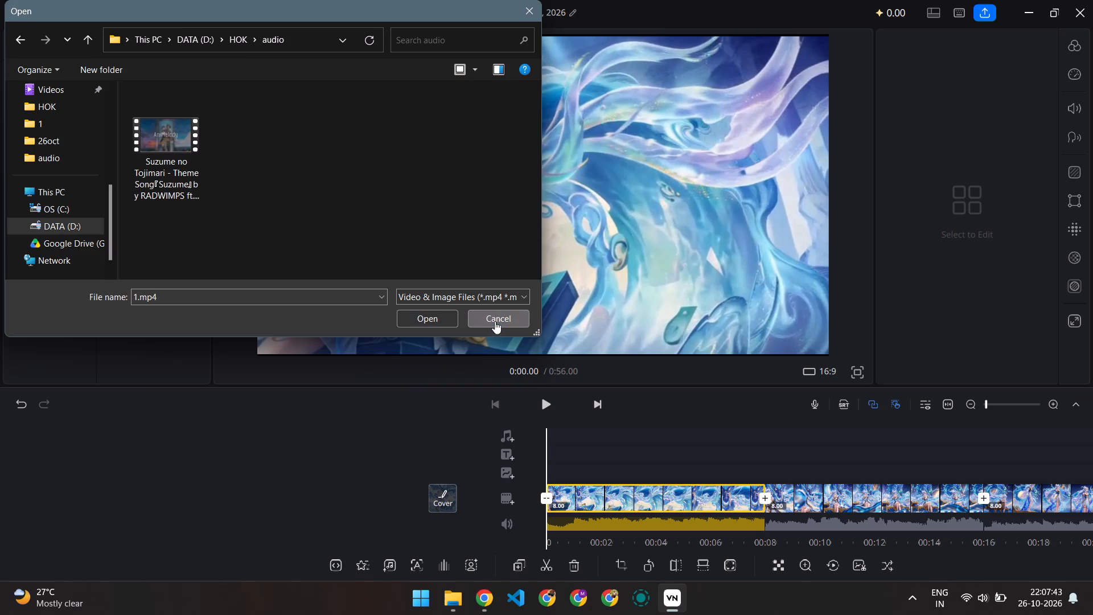
Add the anime-opening-emotional-journey MP3 from the HOK audio folder to the music track at the timeline's start.
click(506, 435)
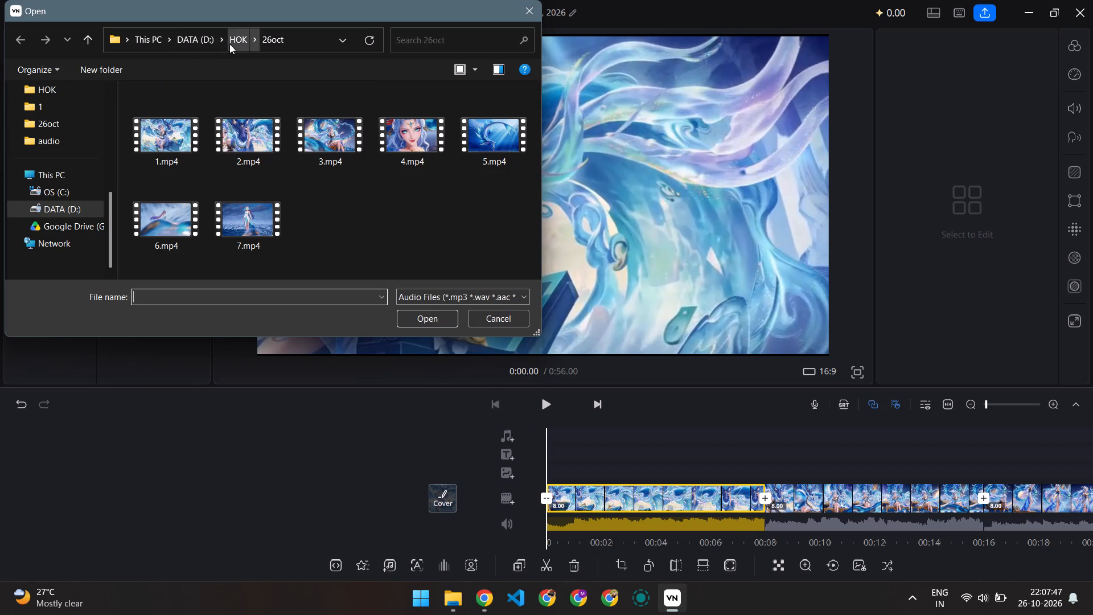
click(229, 44)
double_click(326, 142)
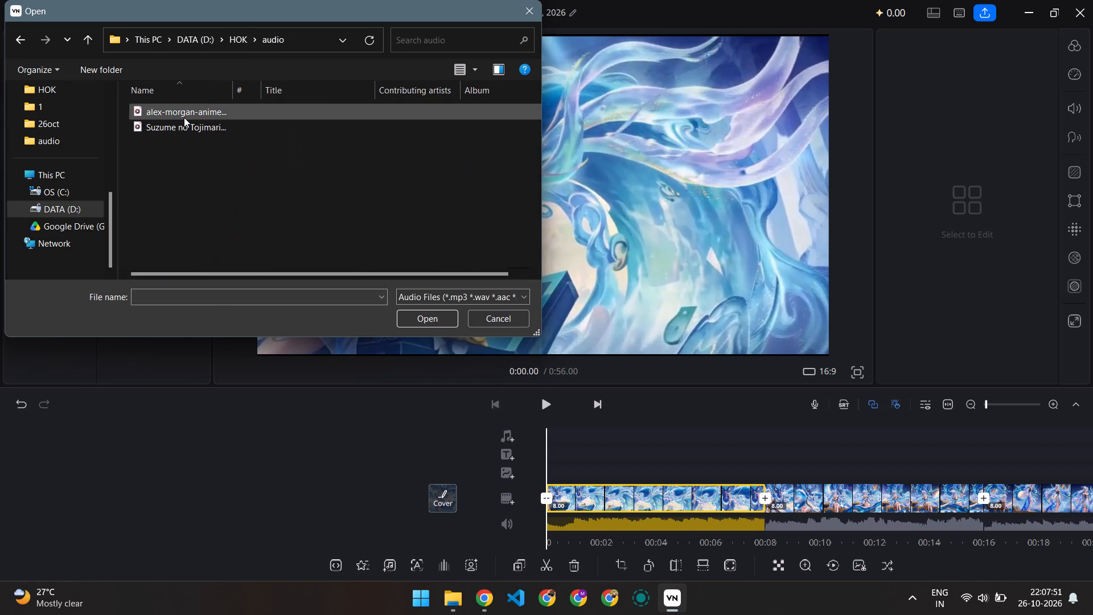
click(184, 117)
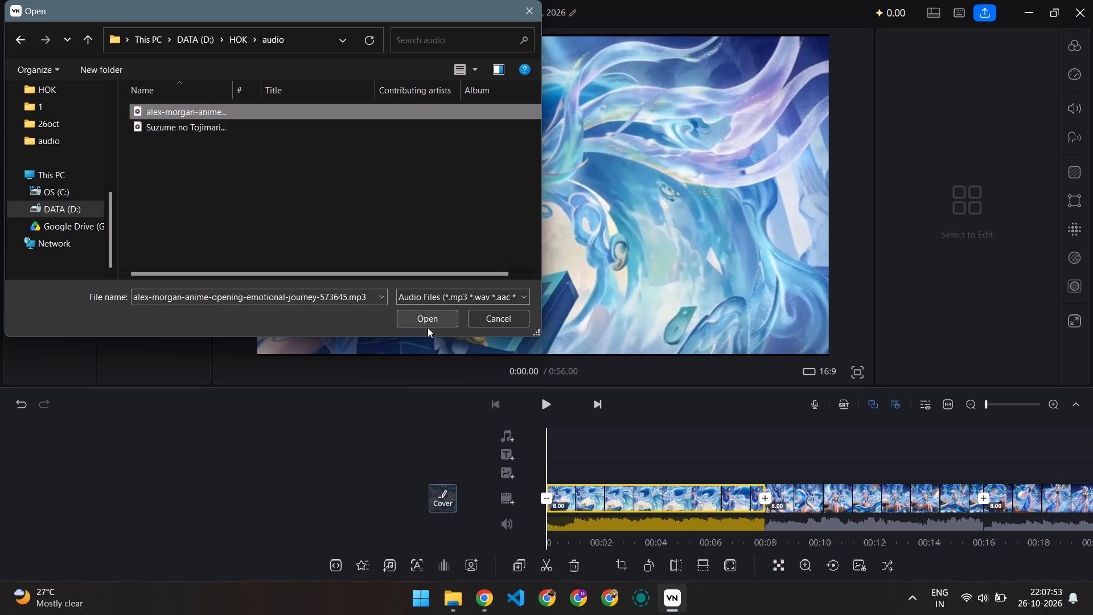
click(429, 314)
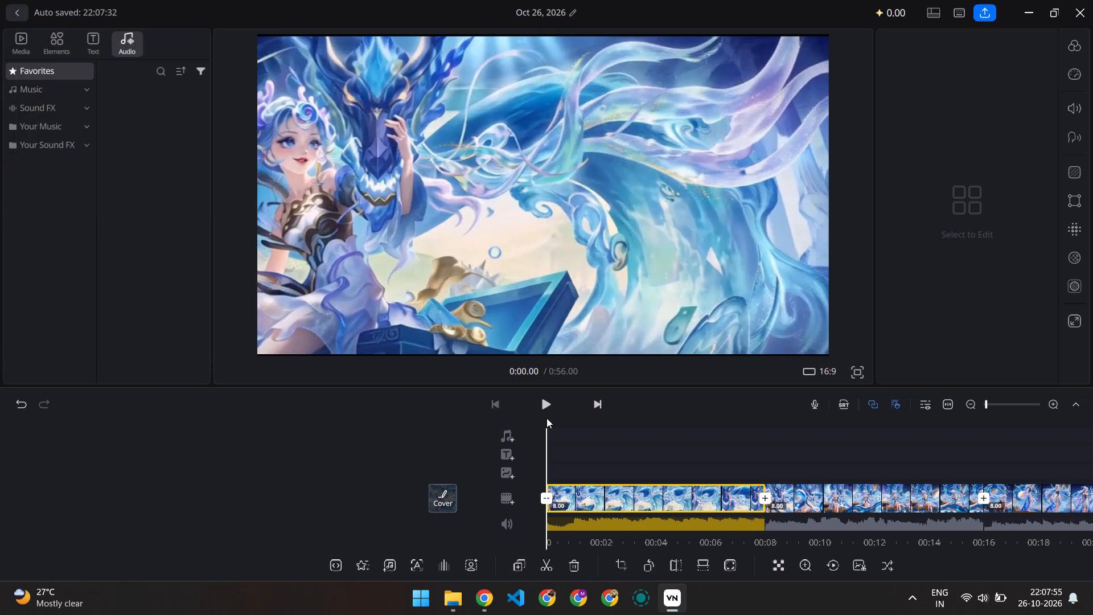
click(369, 426)
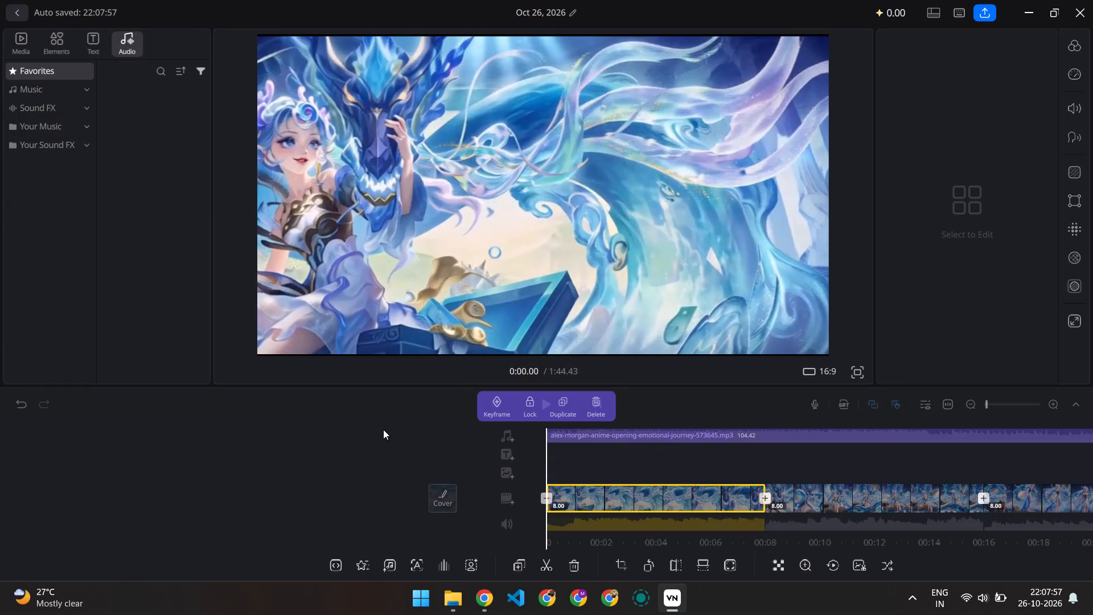
Play the opening seconds to check how the added music sounds with the first clip's own audio.
click(541, 404)
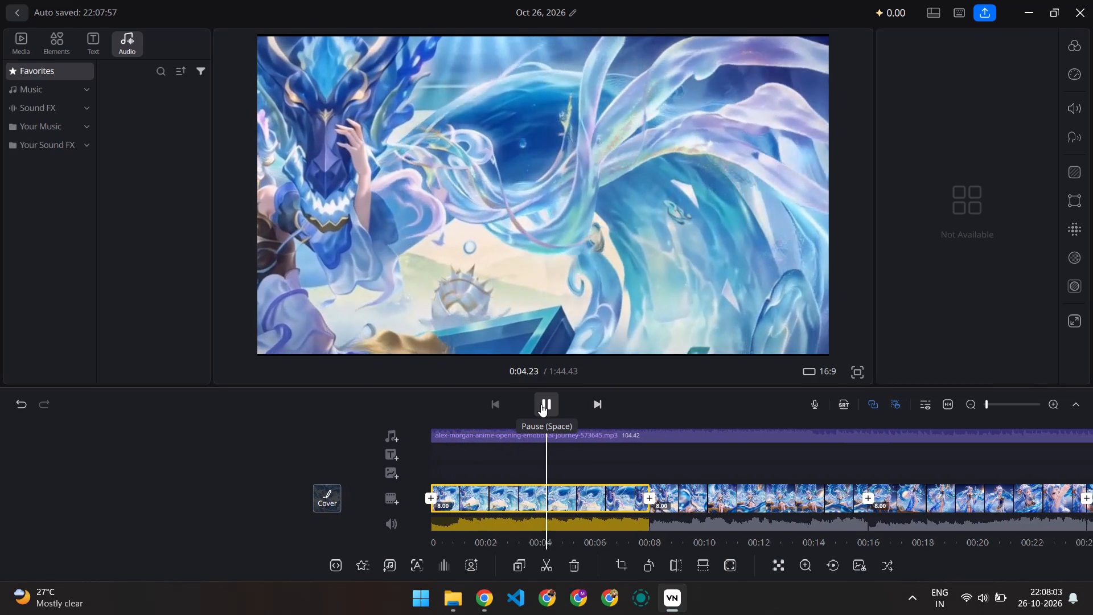
click(541, 404)
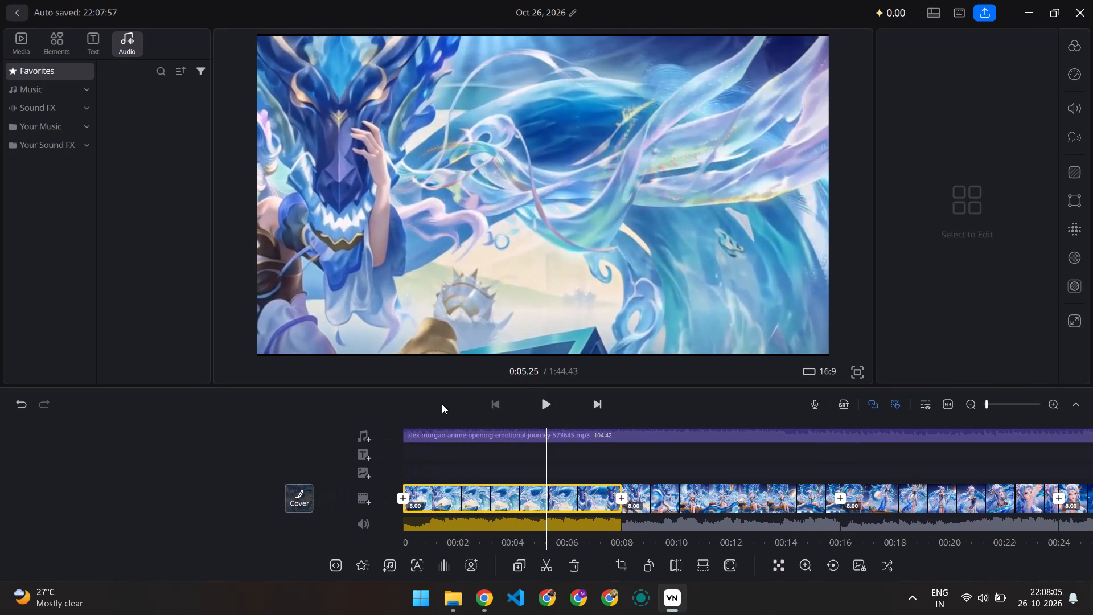
Set the volume of the first video clip to 5.
scroll(442, 404, right, 4)
scroll(457, 461, right, 4)
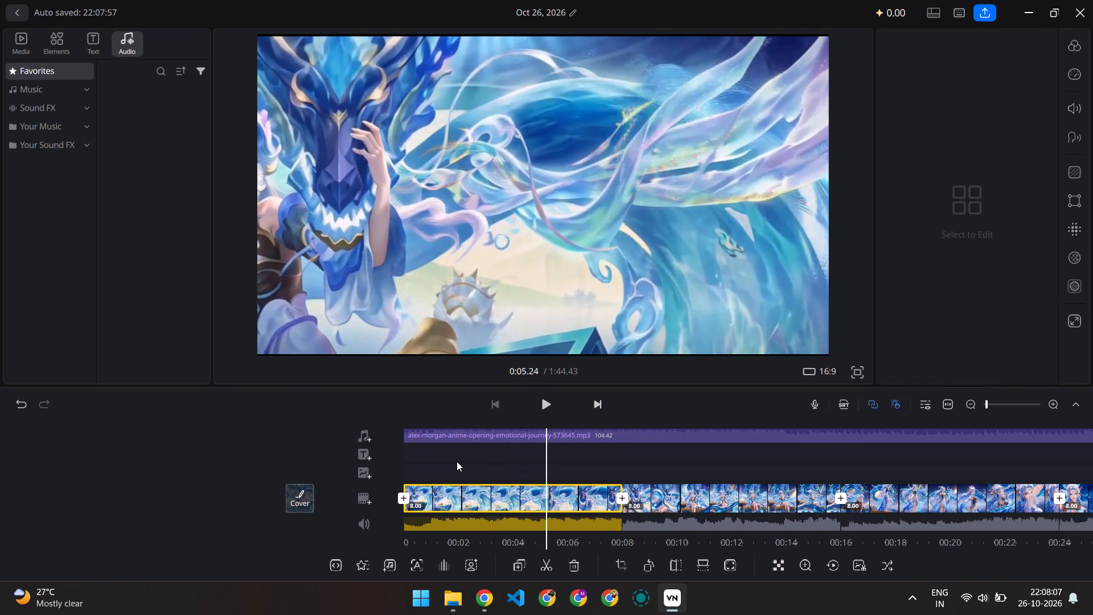
scroll(457, 461, right, 1)
click(551, 495)
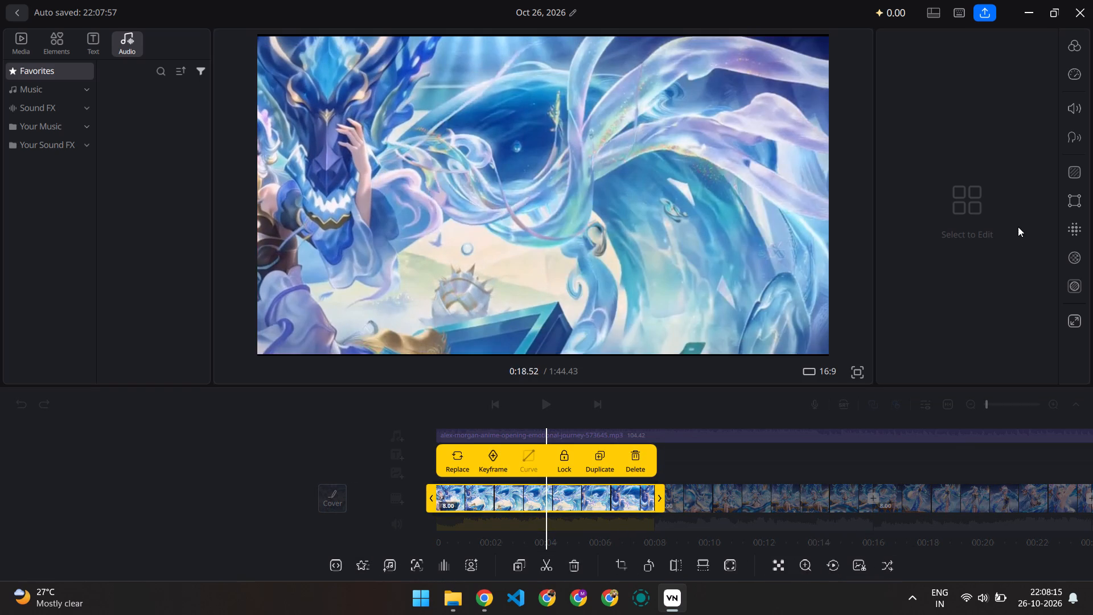
click(1079, 112)
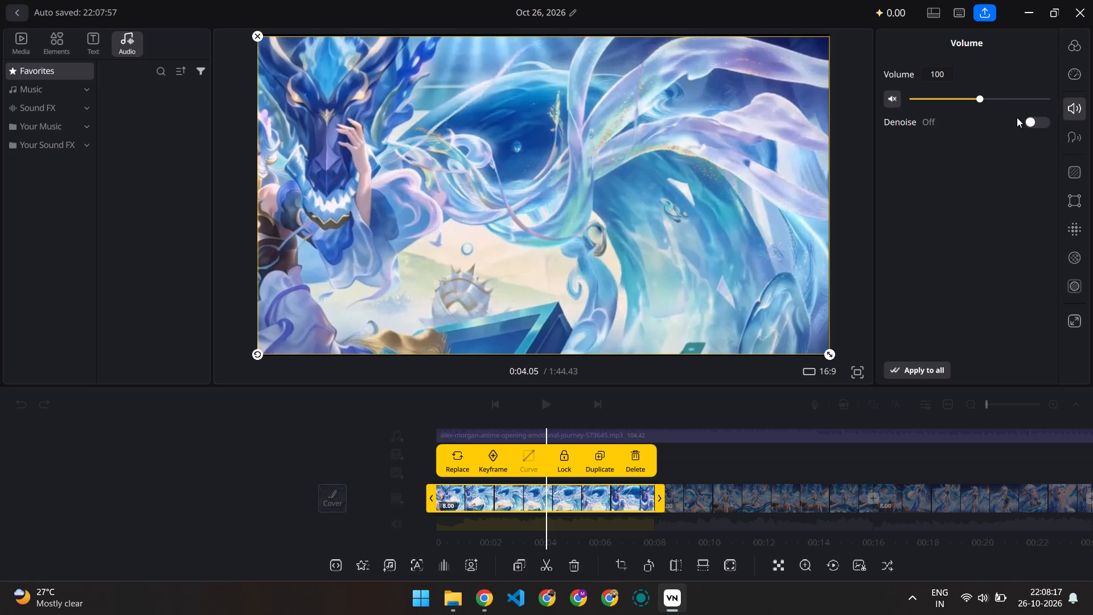
drag(980, 99, 935, 100)
drag(935, 100, 935, 100)
click(940, 76)
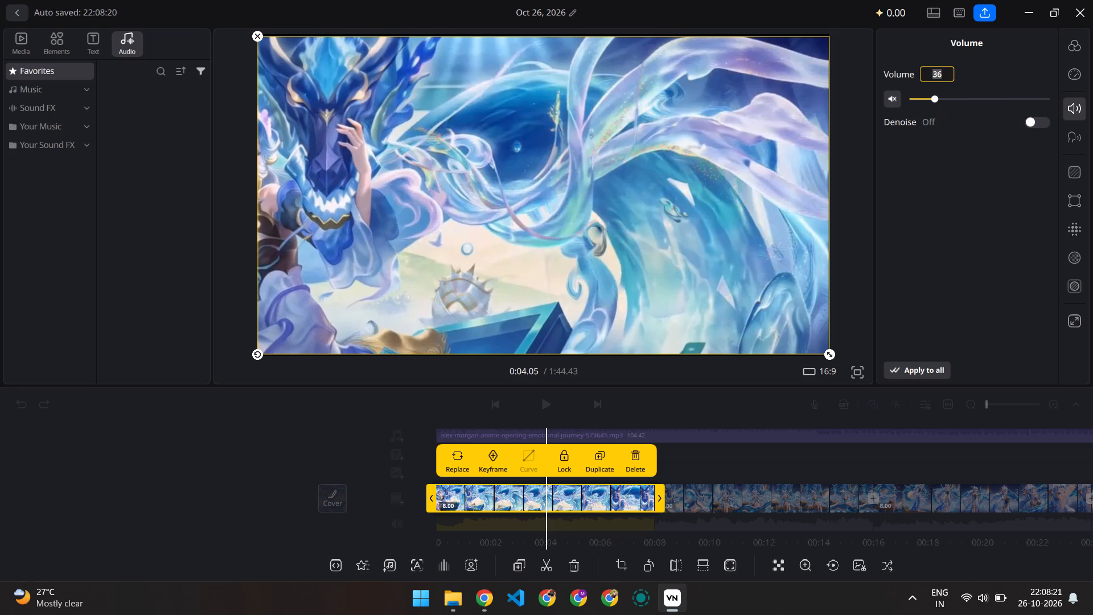
key(BackSpace)
key(5)
click(959, 223)
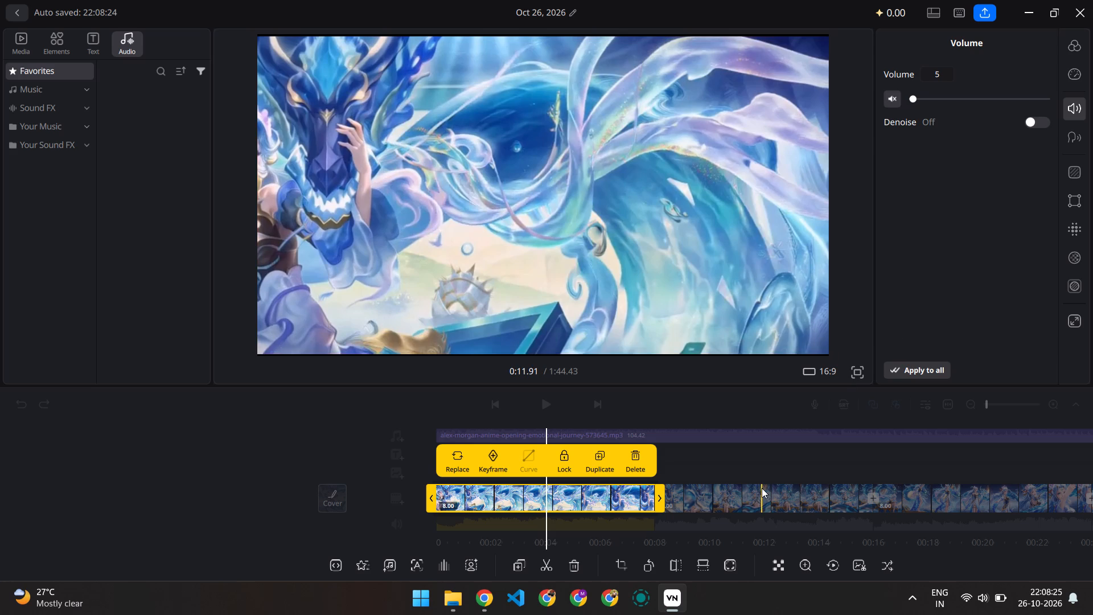
Set the volume of the second video clip, starting at 00:08, to 5.
click(724, 499)
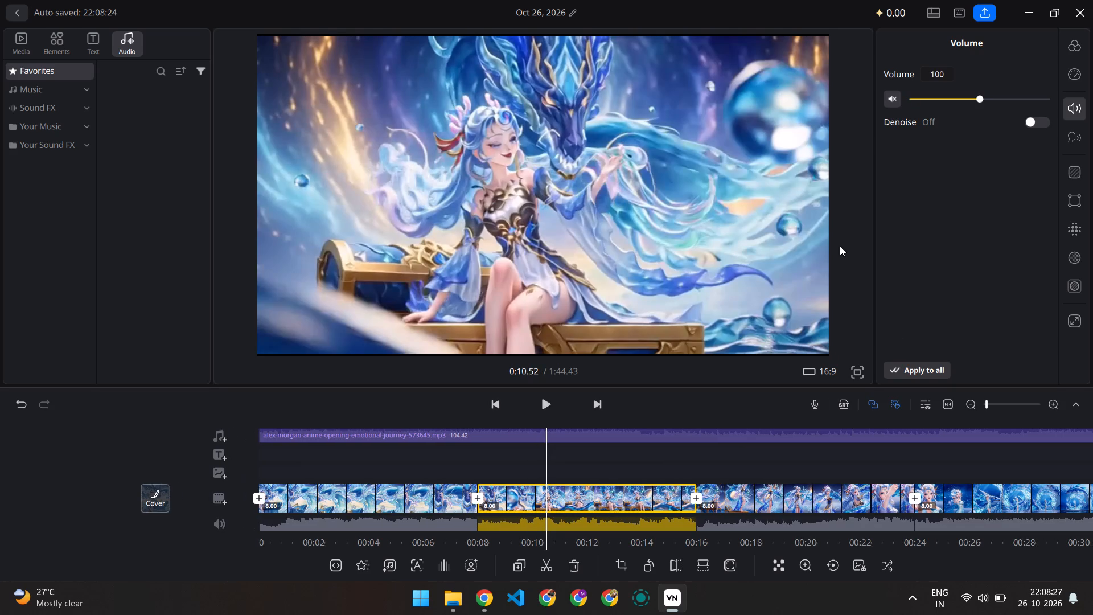
click(940, 76)
key(5)
key(Return)
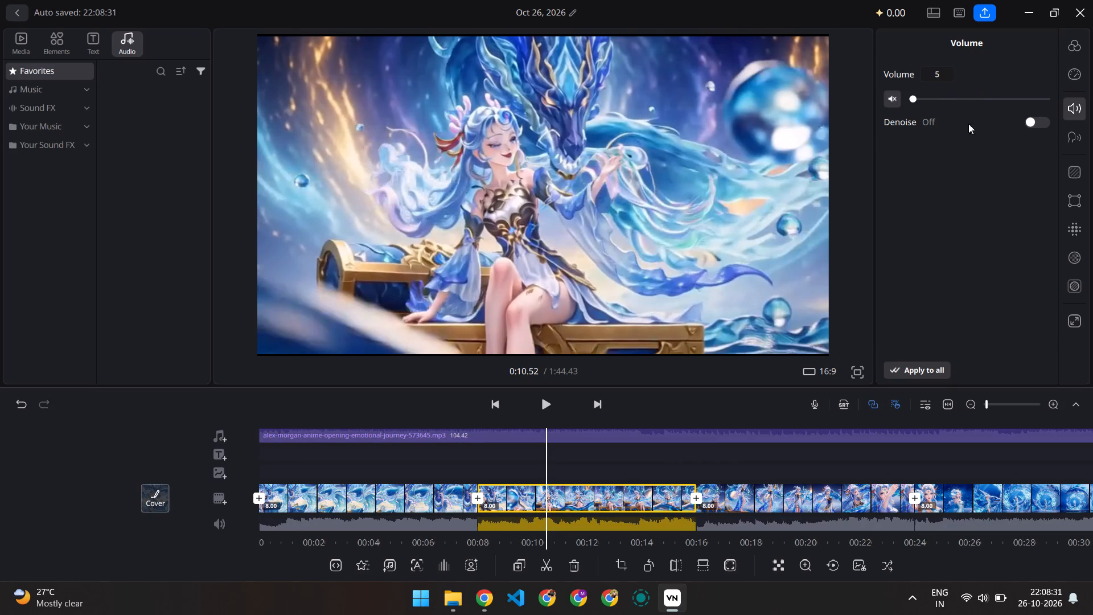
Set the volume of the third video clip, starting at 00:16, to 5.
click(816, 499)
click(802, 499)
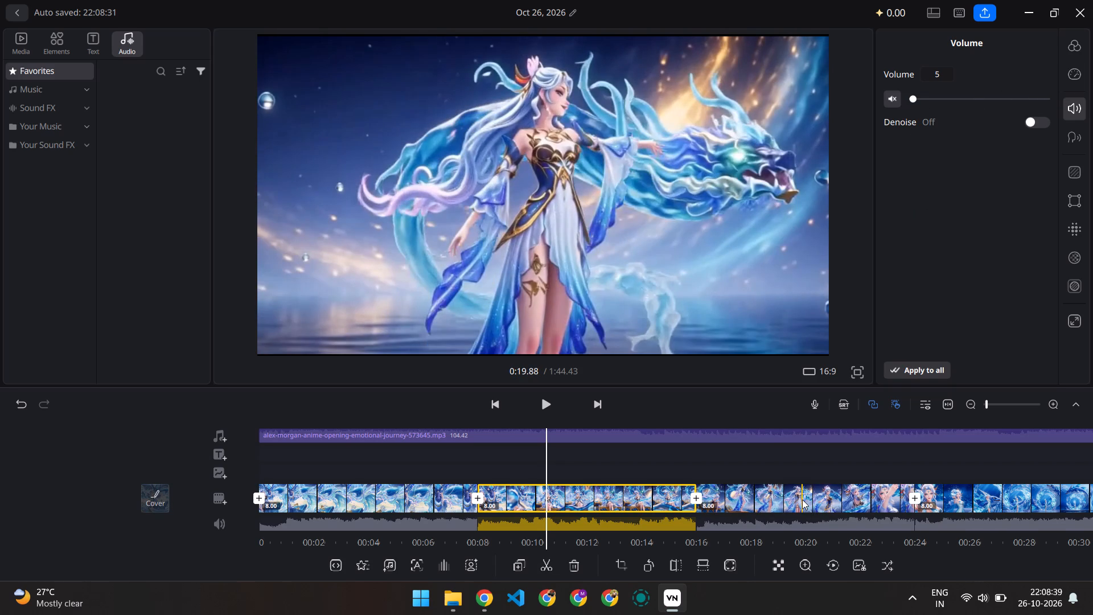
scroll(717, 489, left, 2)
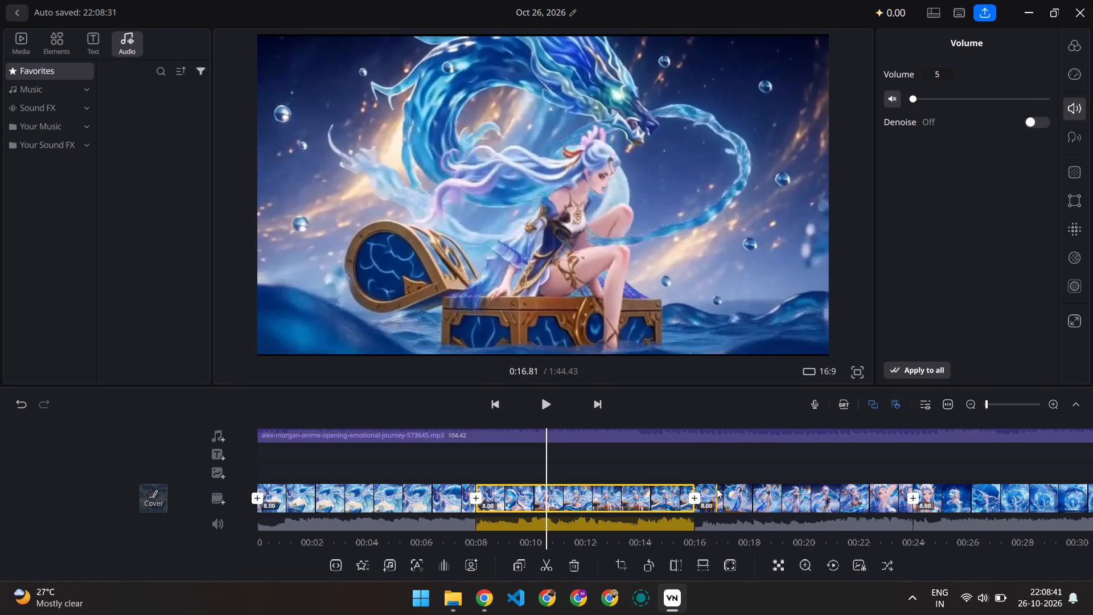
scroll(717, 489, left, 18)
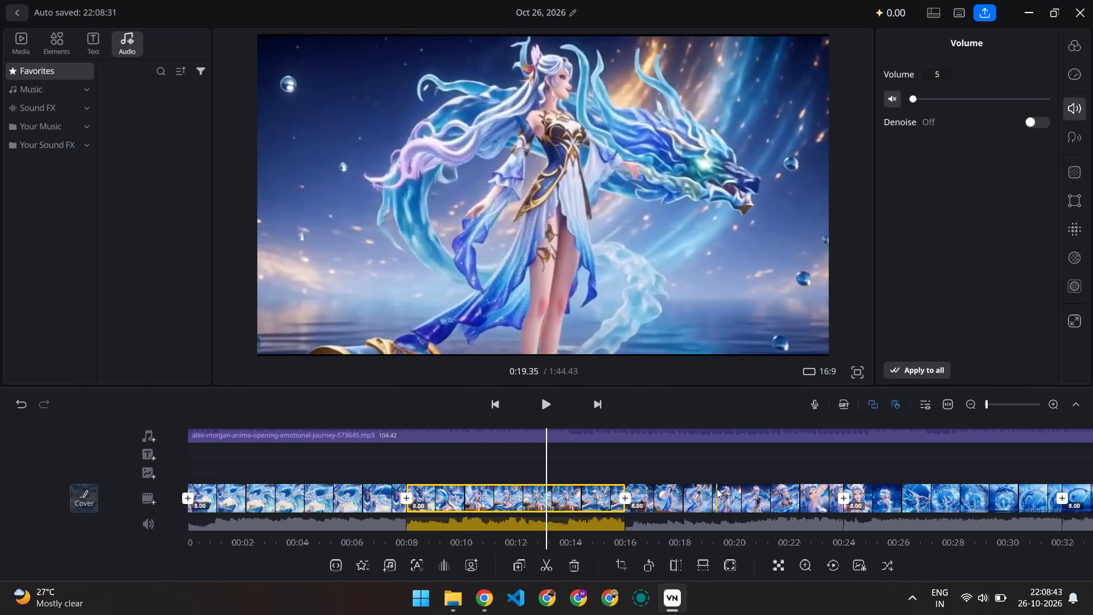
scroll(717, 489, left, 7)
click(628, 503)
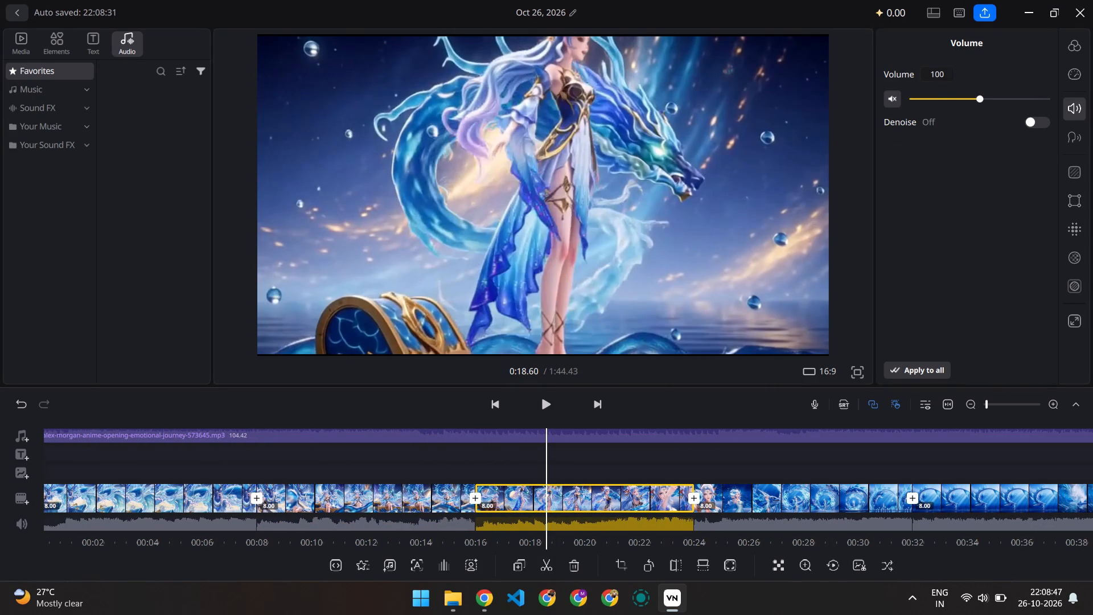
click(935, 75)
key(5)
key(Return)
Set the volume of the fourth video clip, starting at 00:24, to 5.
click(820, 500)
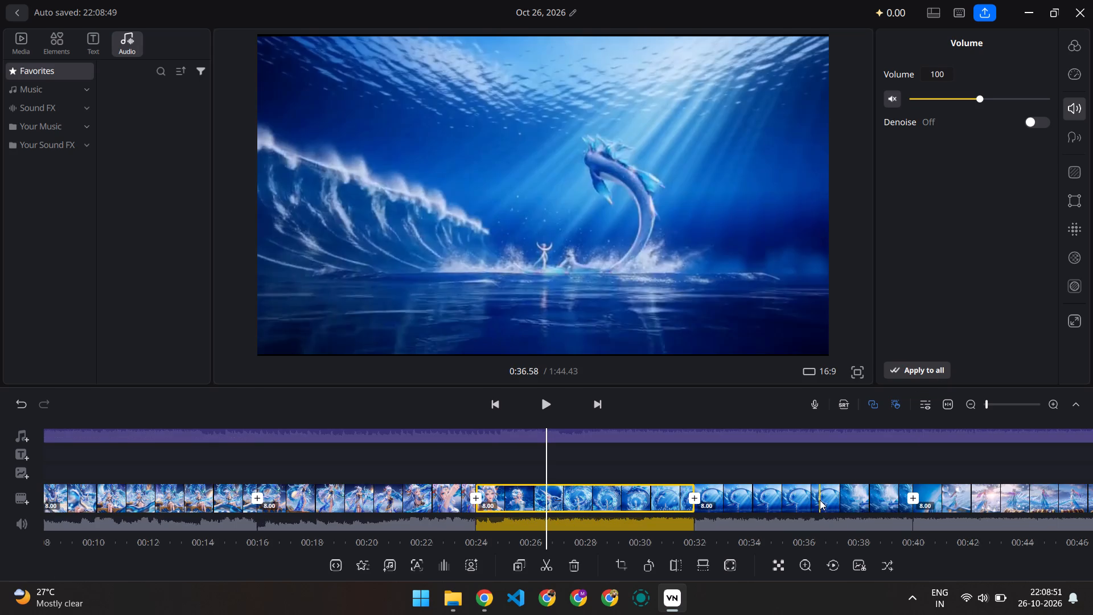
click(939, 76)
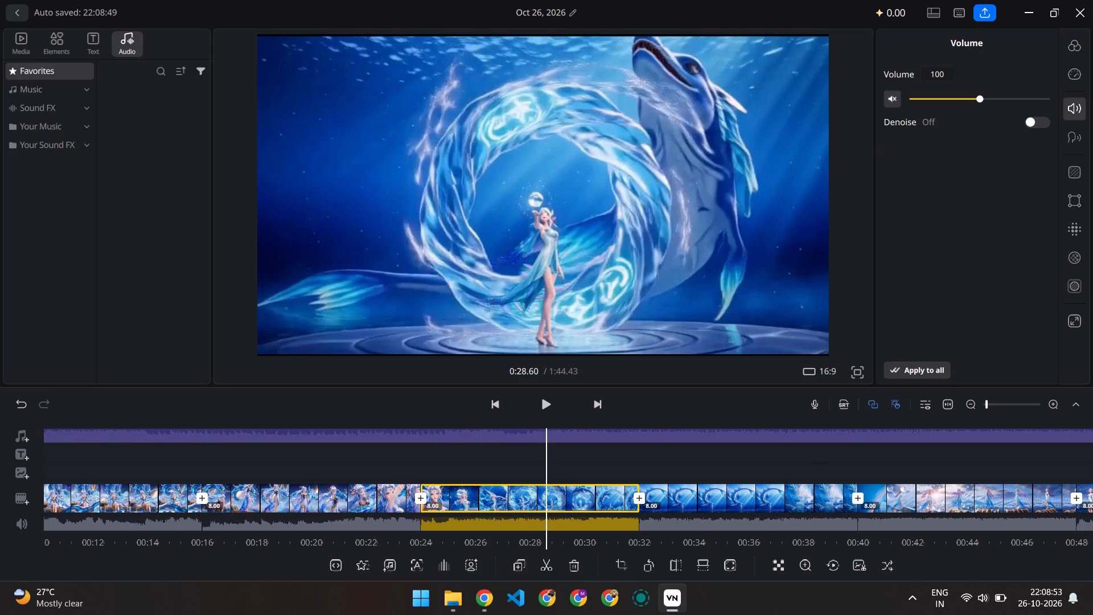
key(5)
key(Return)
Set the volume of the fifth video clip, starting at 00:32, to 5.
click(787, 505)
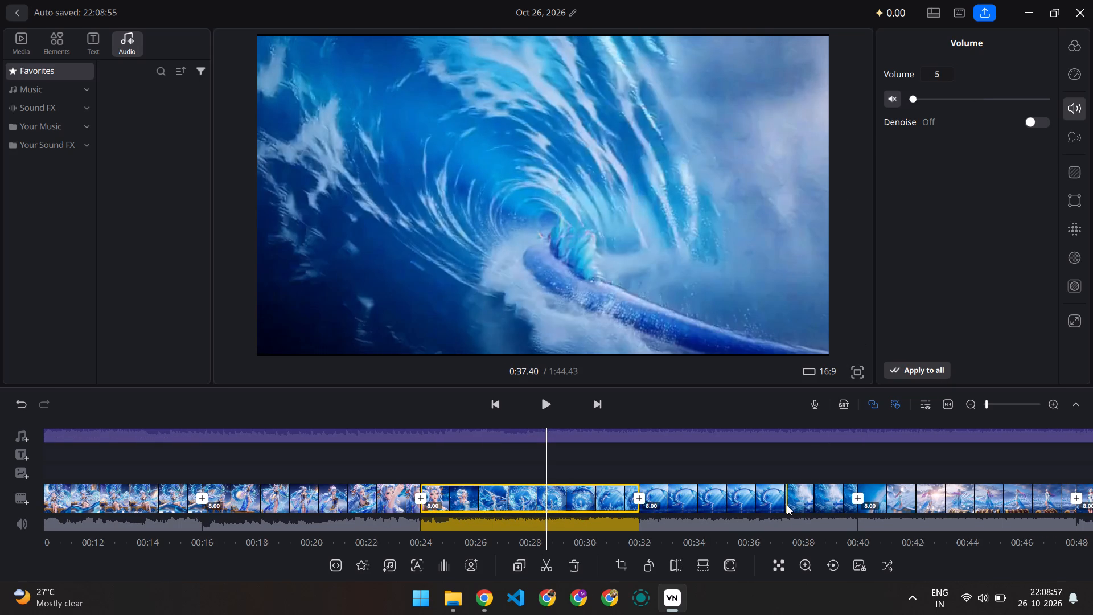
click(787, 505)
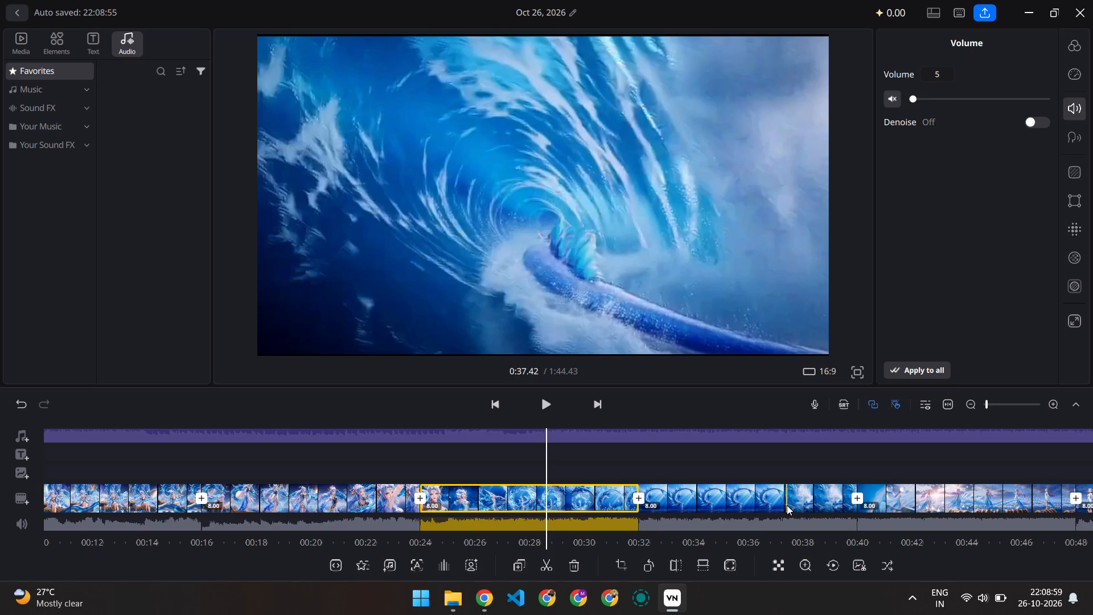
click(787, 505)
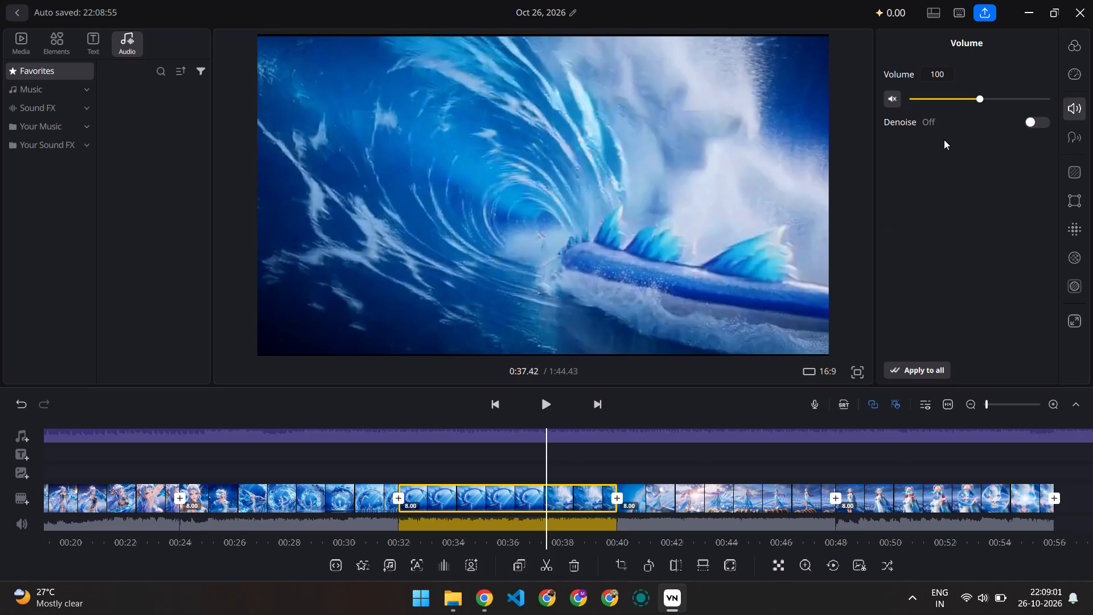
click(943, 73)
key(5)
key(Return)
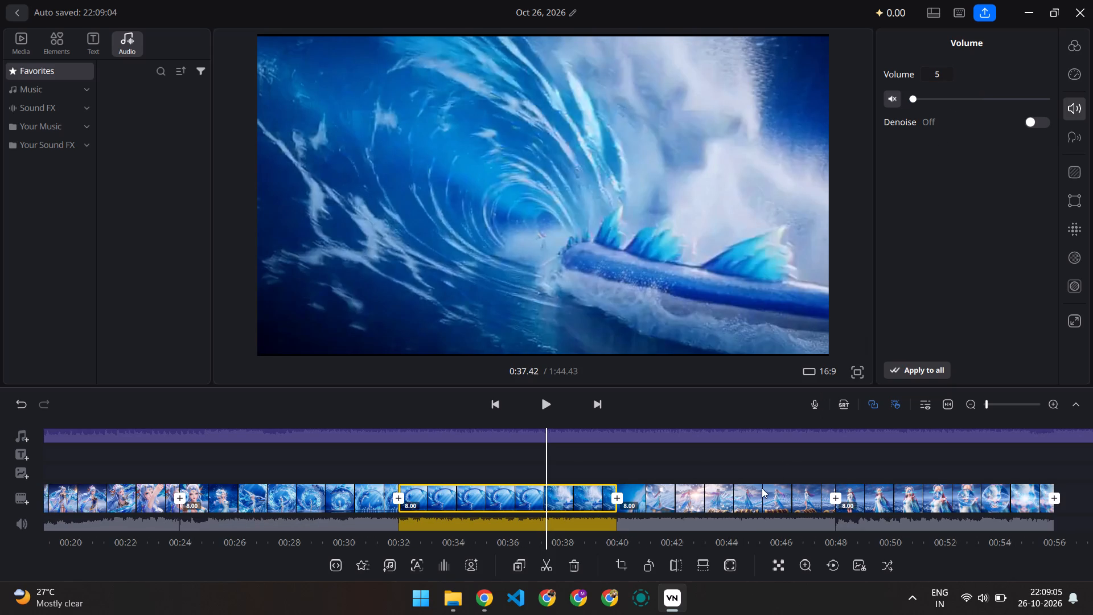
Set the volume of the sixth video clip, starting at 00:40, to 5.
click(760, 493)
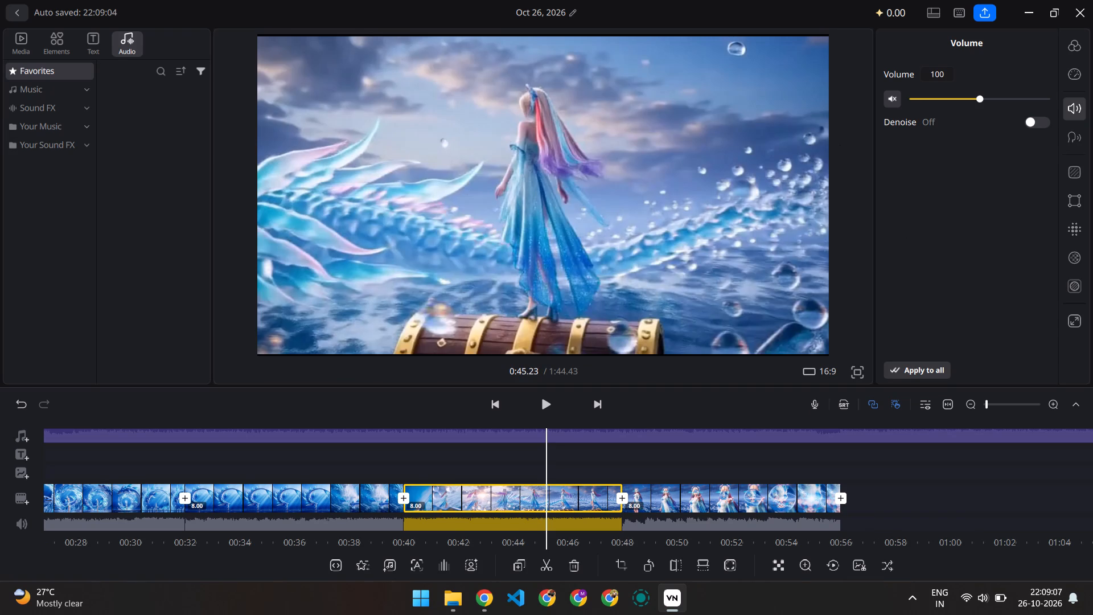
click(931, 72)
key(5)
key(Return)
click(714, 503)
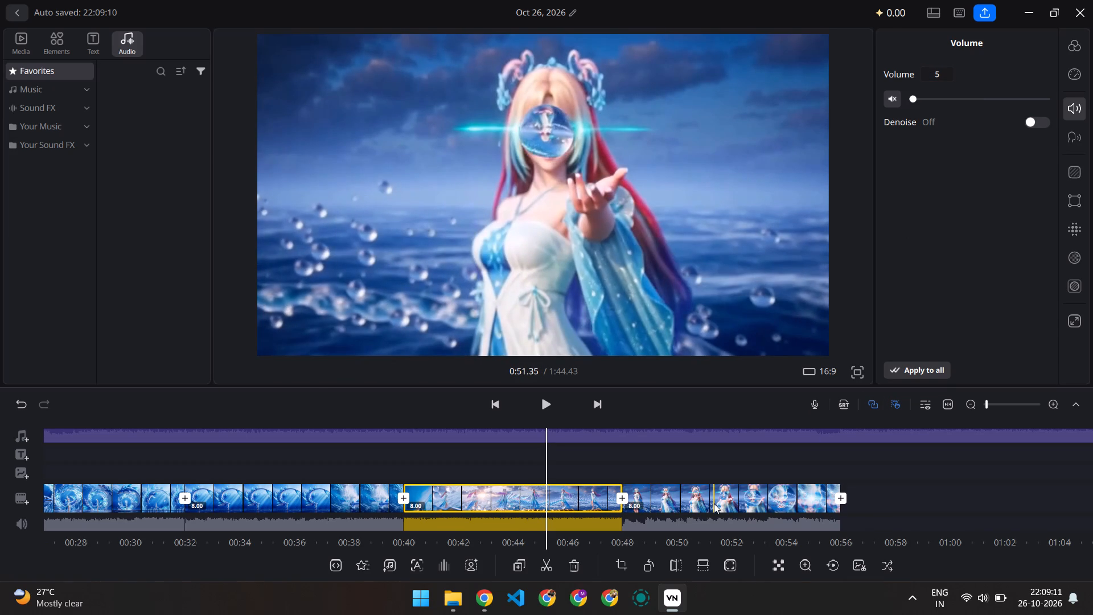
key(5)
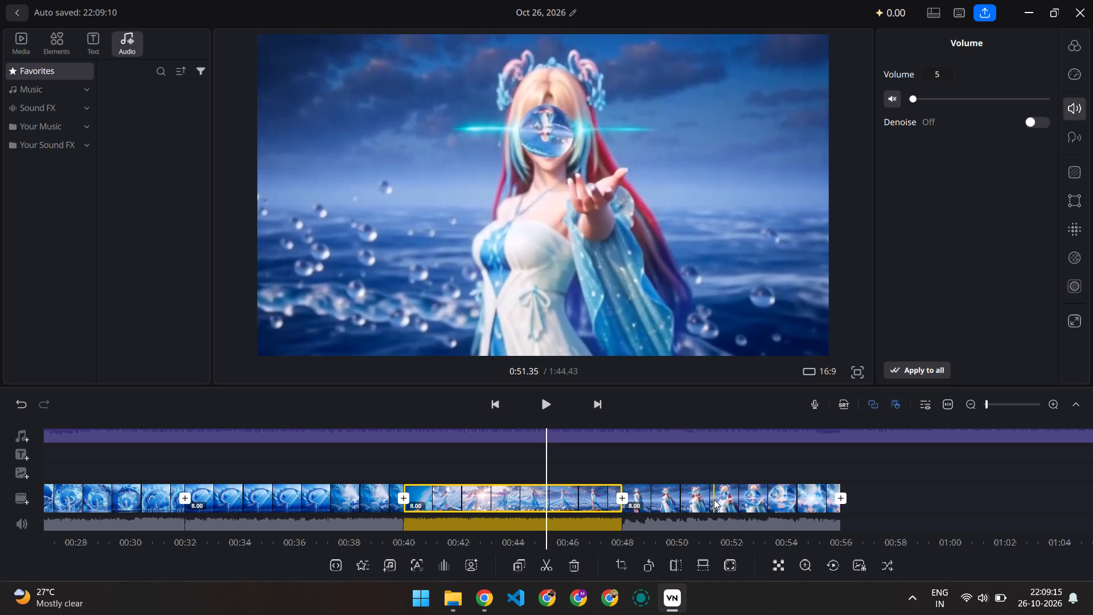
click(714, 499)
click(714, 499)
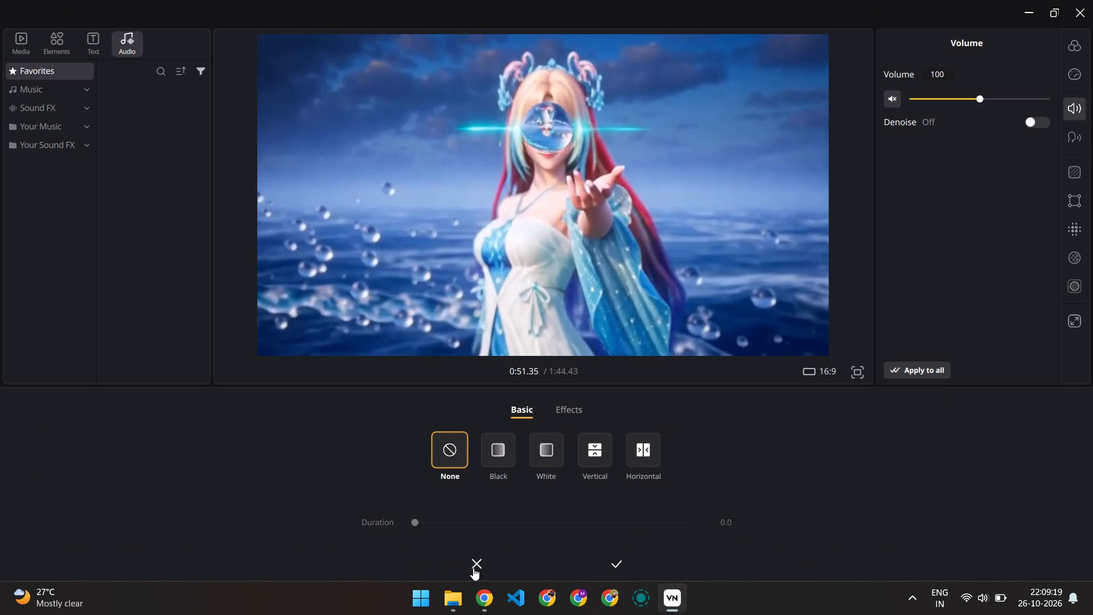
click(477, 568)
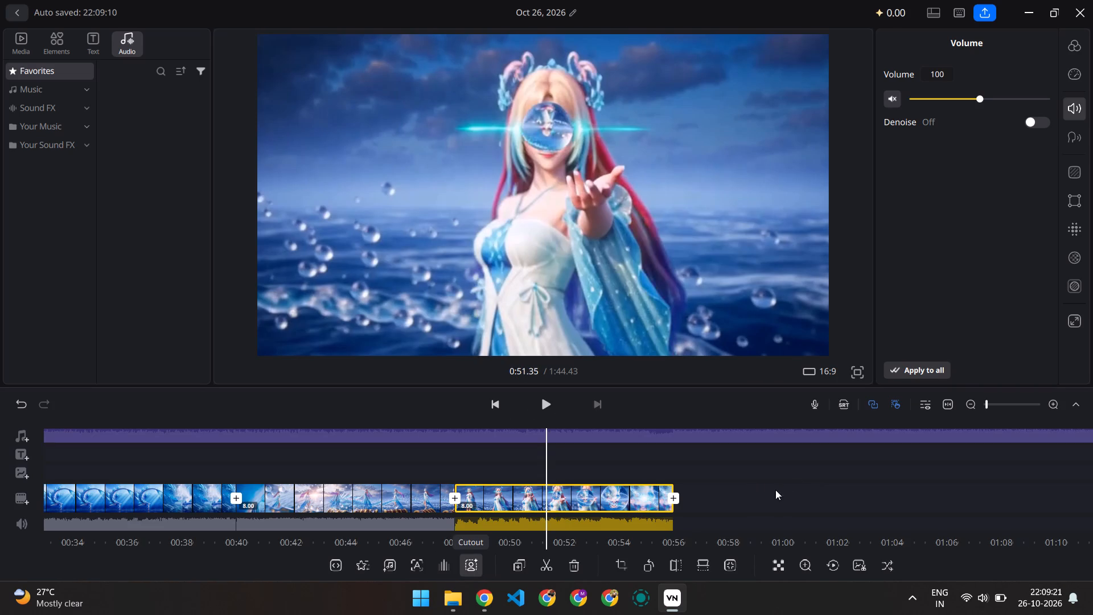
Set the volume of the sixth video clip, starting at 00:40, back to 100.
click(401, 507)
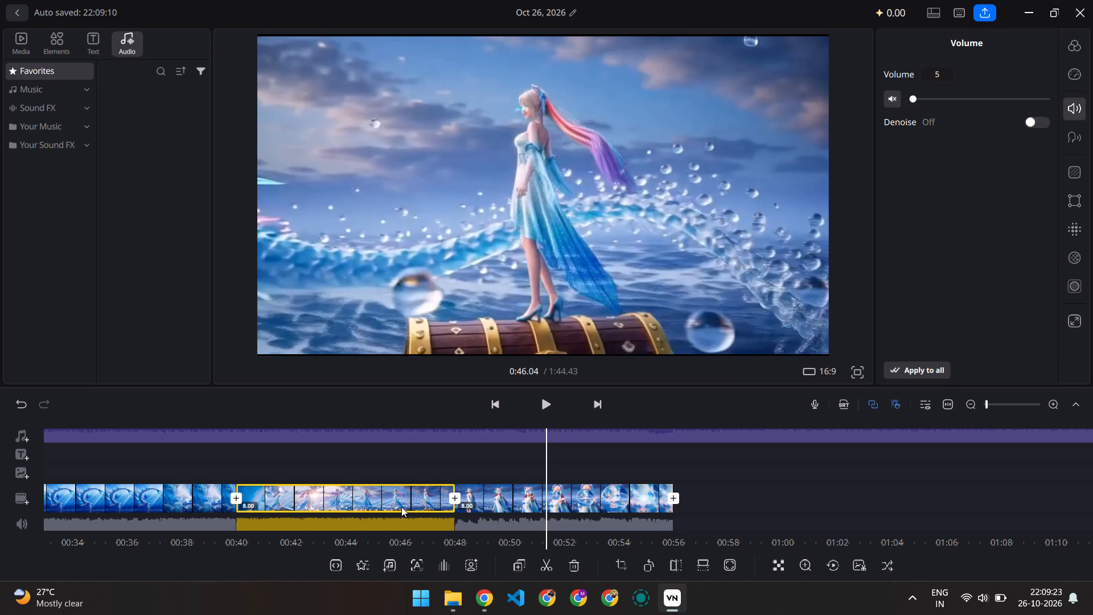
click(940, 80)
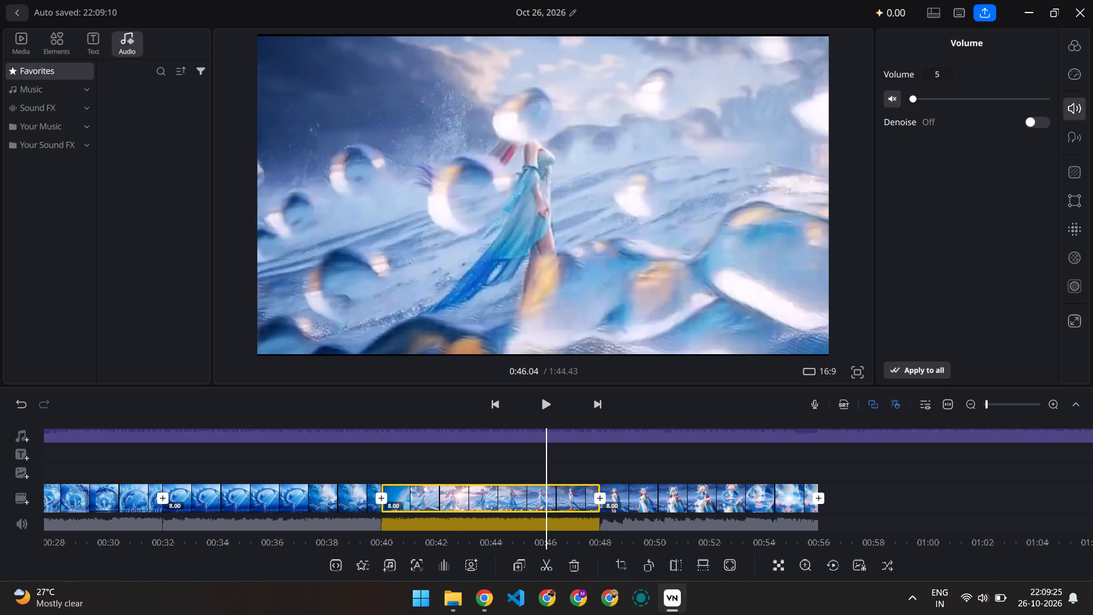
text(100)
key(Return)
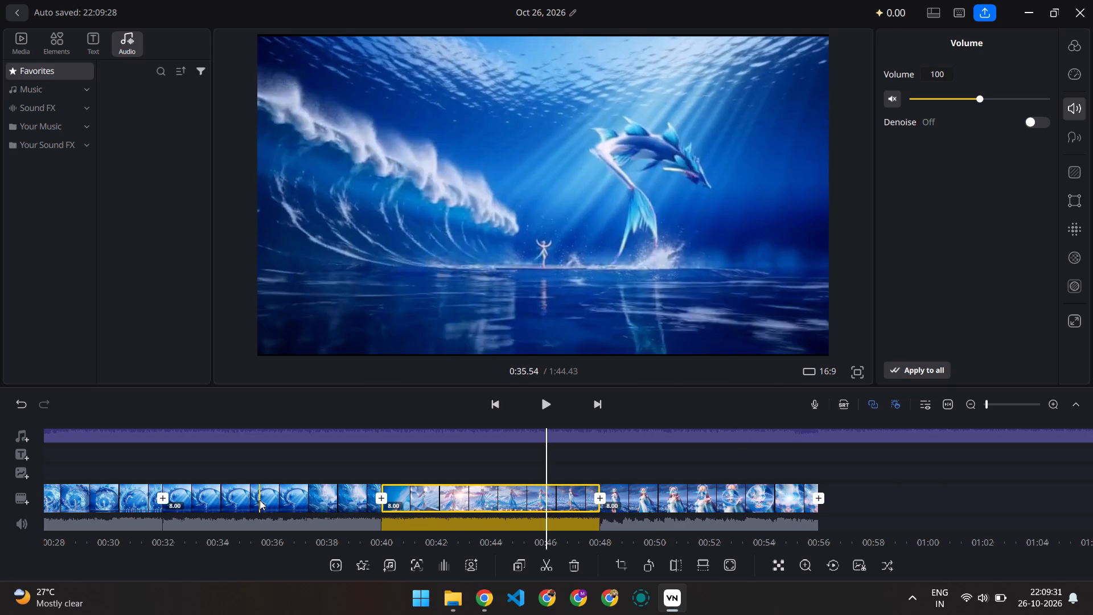
Set the volume of the fifth video clip, starting at 00:32, back to 100.
click(260, 500)
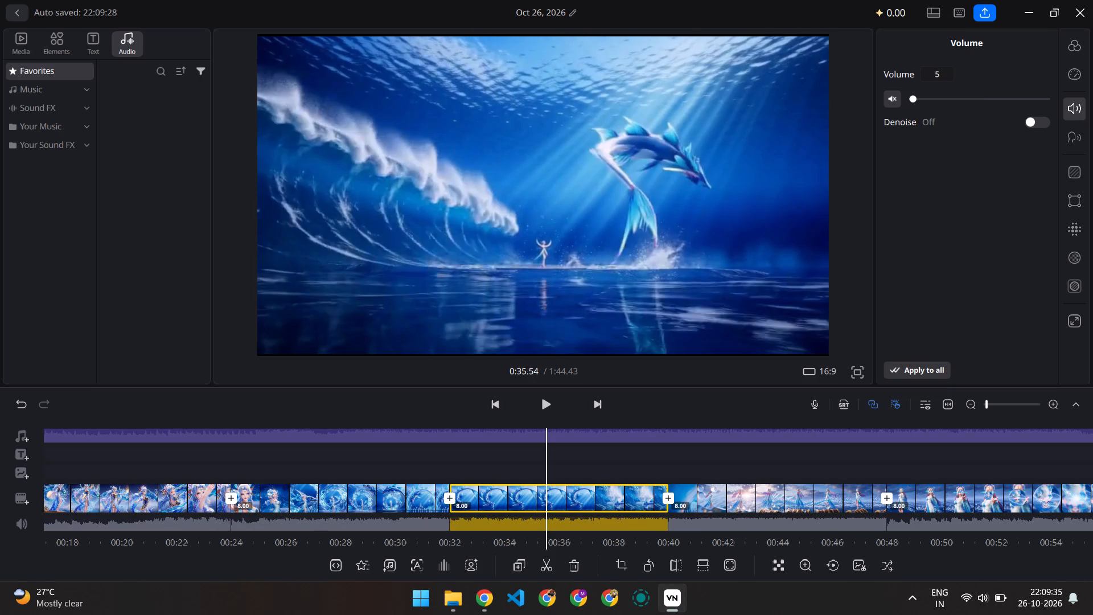
click(939, 73)
text(100)
key(Return)
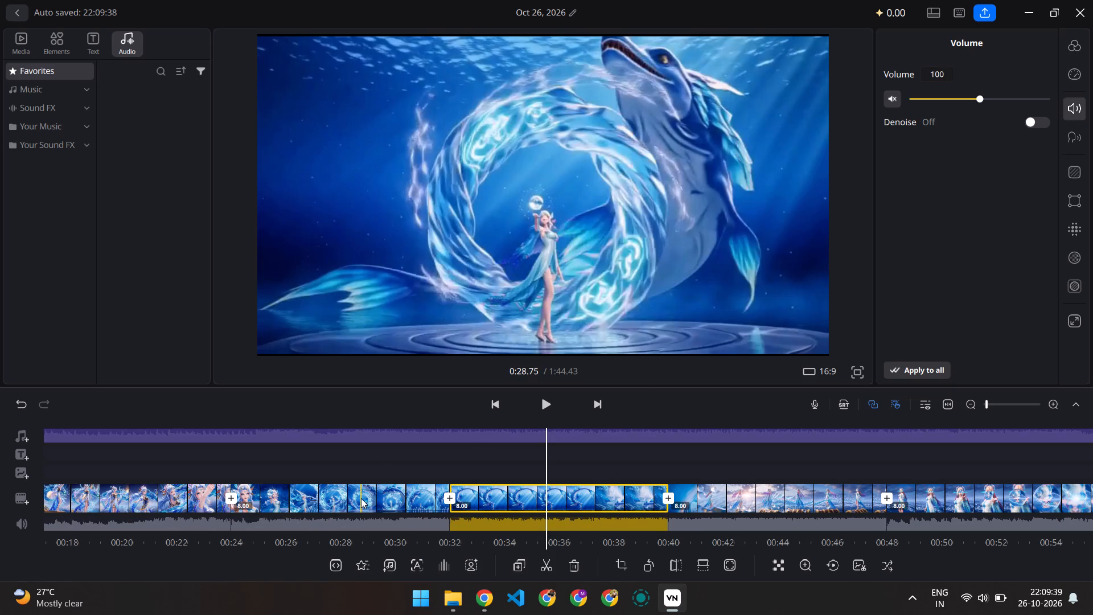
Set the volume of the fourth video clip, starting at 00:24, back to 100.
click(361, 498)
click(943, 73)
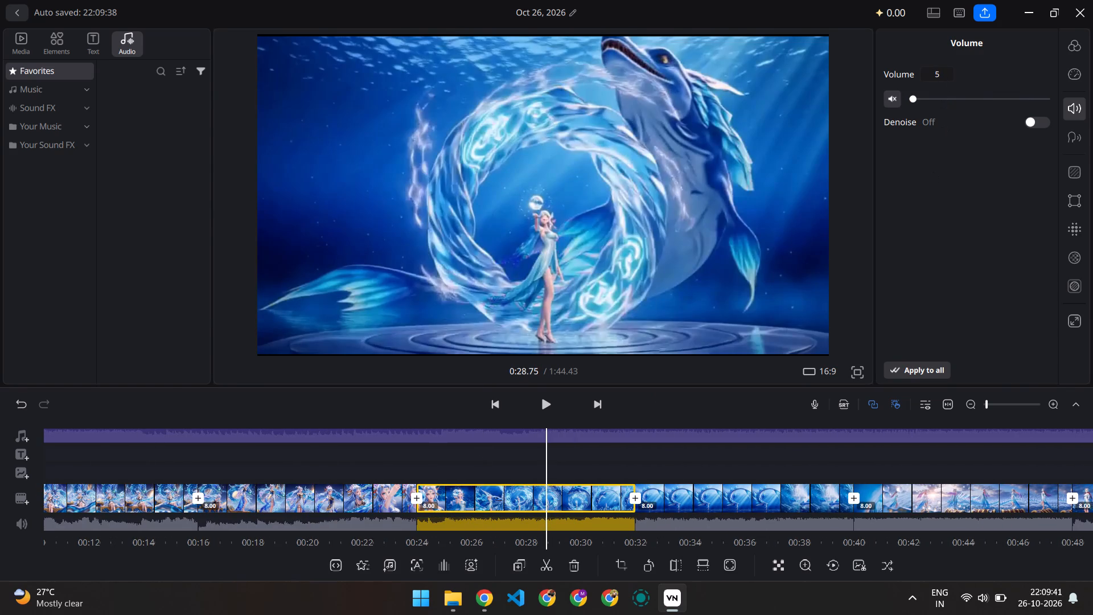
text(100)
key(Return)
Set the volume of the third video clip, starting at 00:16, back to 100.
click(350, 500)
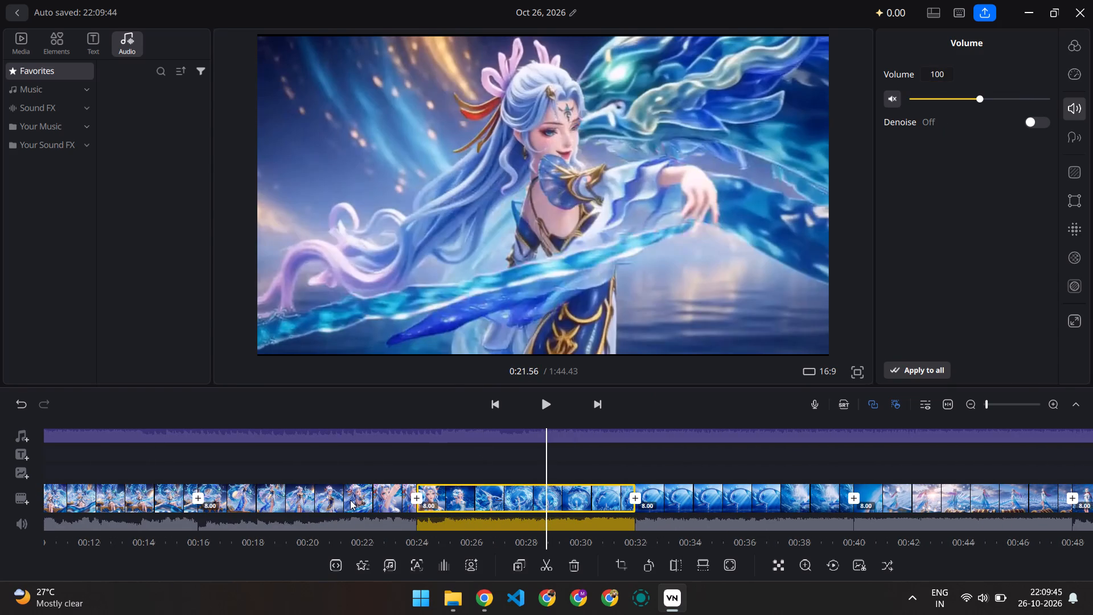
click(932, 74)
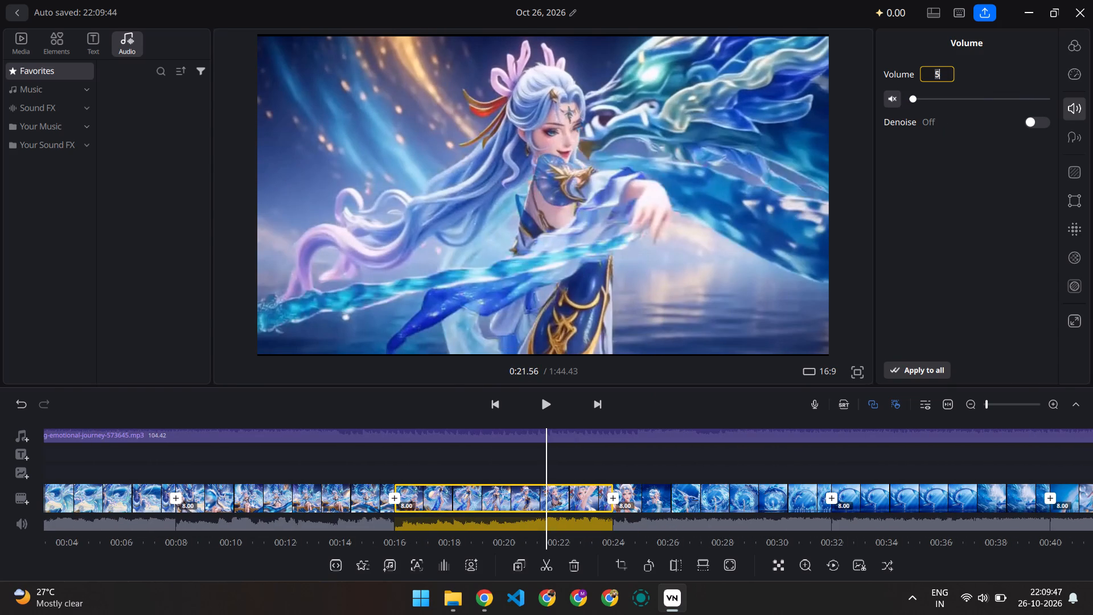
text(100)
key(Return)
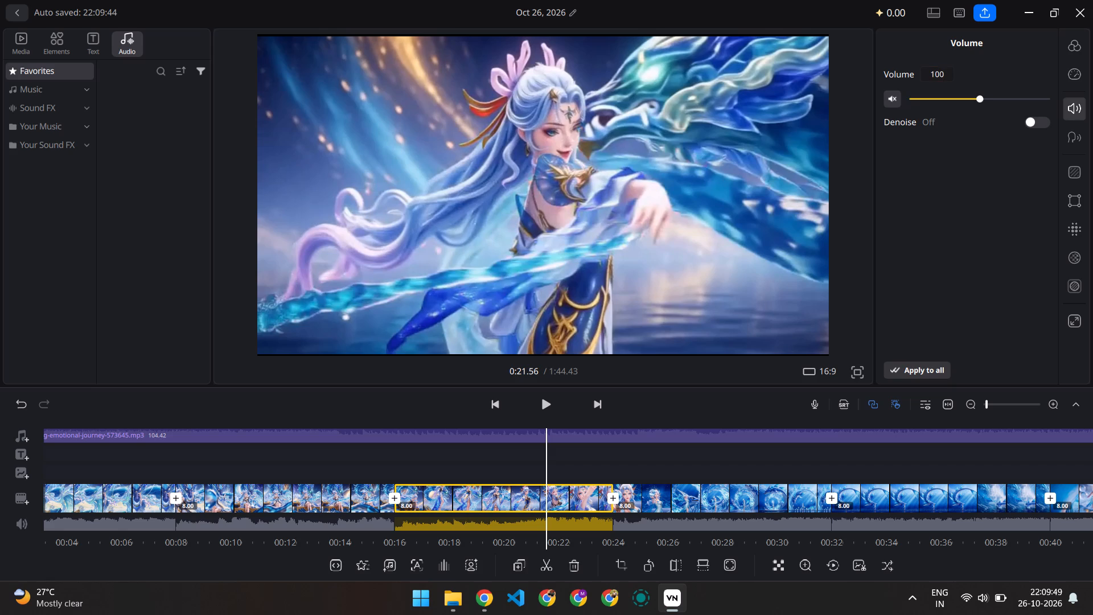
Set the volume of the second video clip, starting at 00:08, back to 100.
click(331, 508)
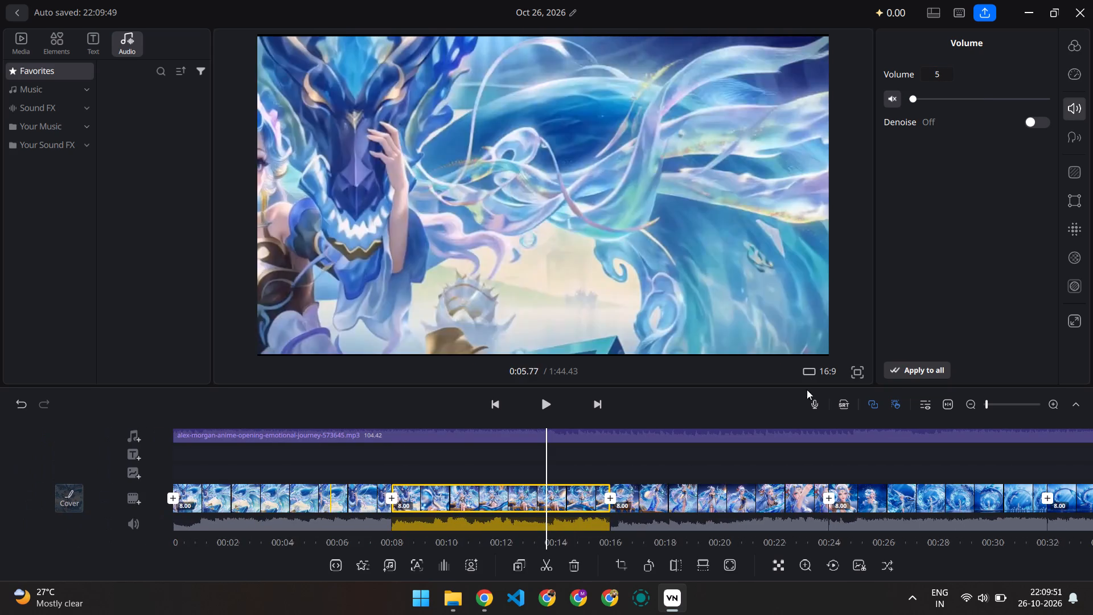
click(943, 80)
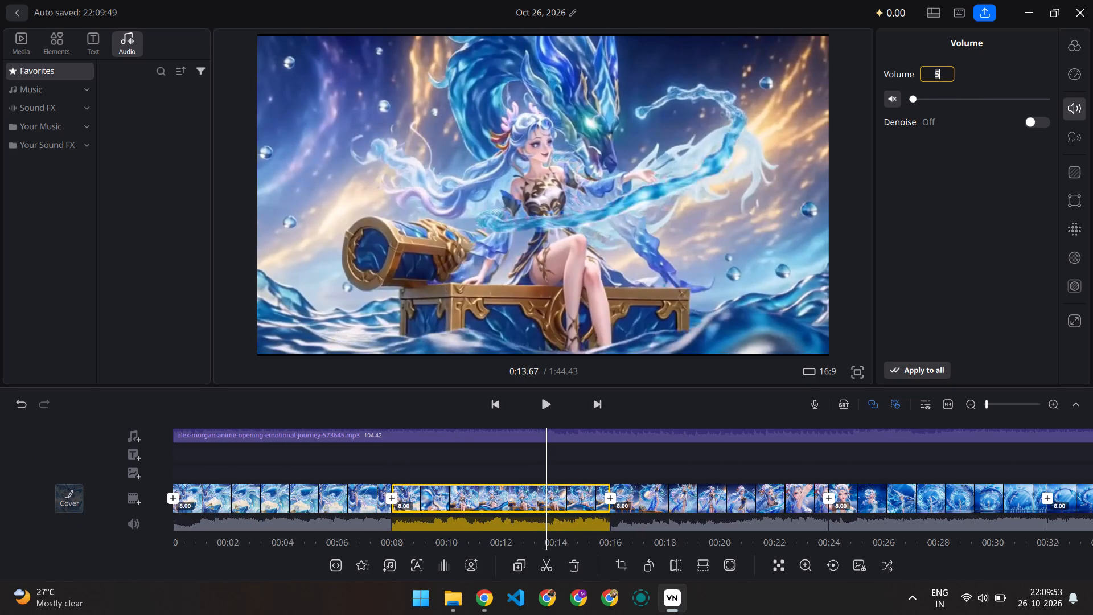
text(100)
key(Return)
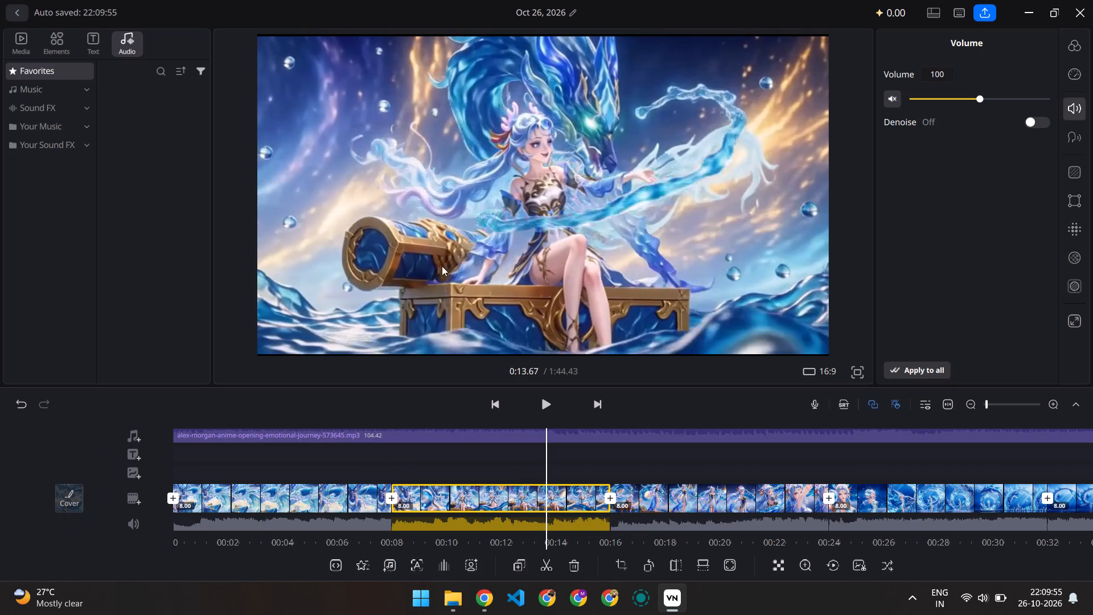
Set the volume of the first video clip, starting at 00:00, back to 100.
click(352, 499)
click(272, 495)
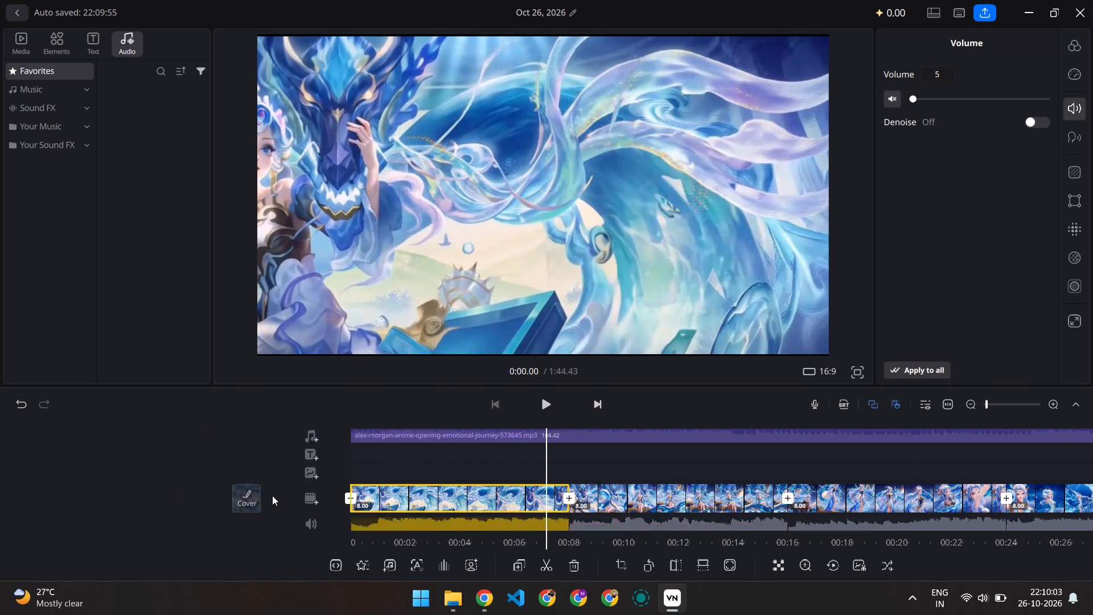
click(946, 73)
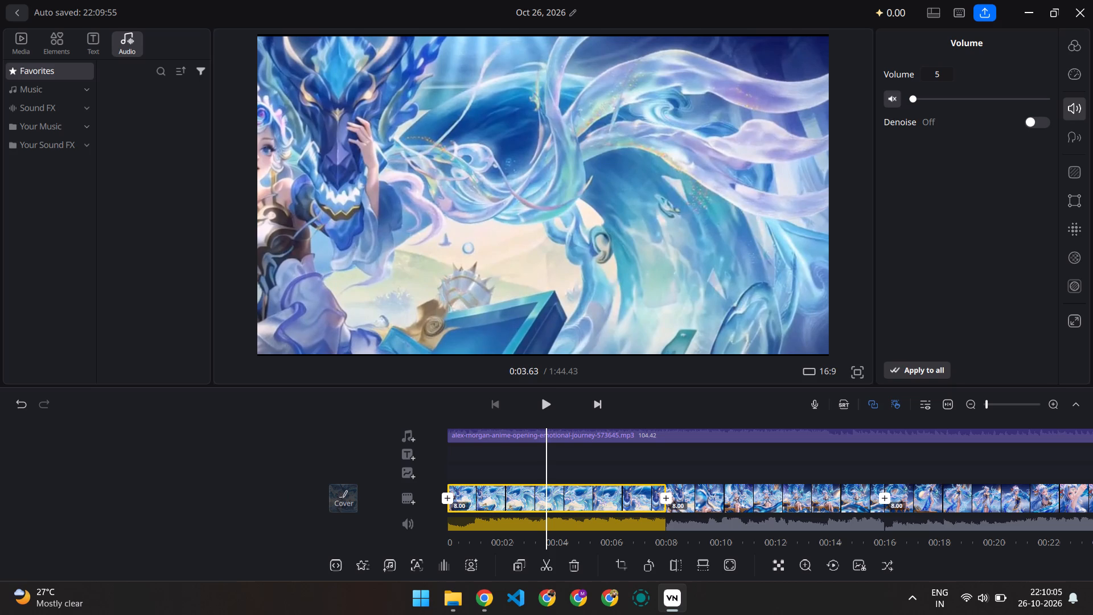
text(100)
key(Return)
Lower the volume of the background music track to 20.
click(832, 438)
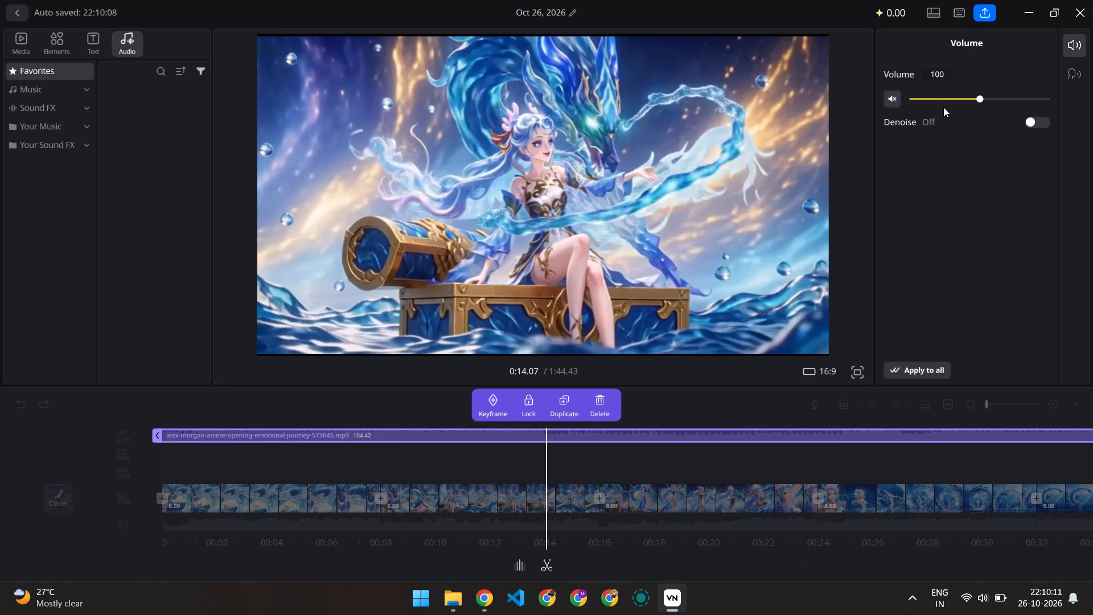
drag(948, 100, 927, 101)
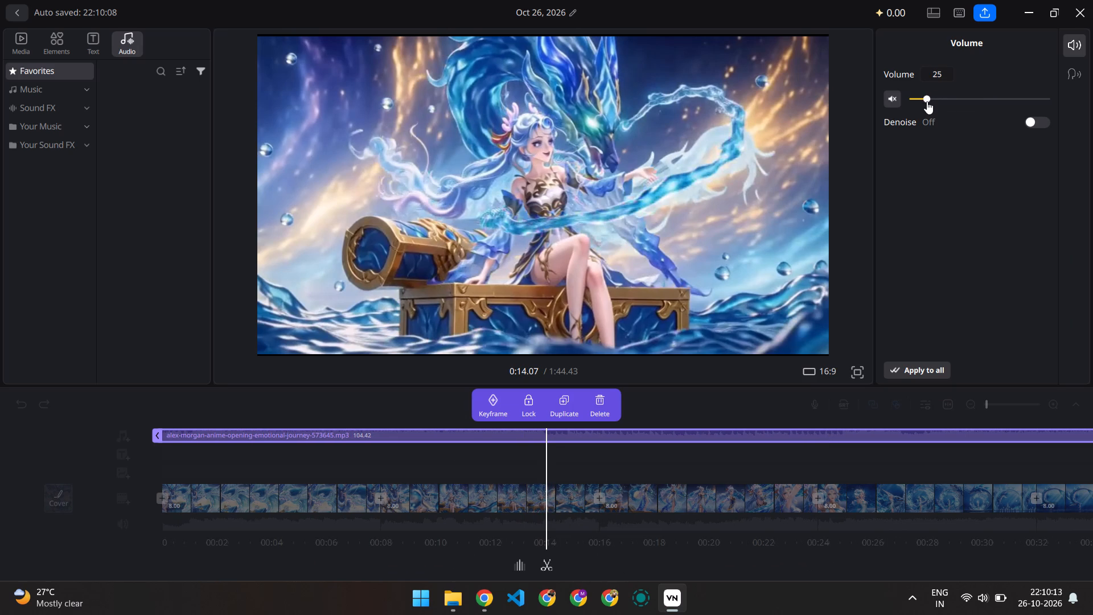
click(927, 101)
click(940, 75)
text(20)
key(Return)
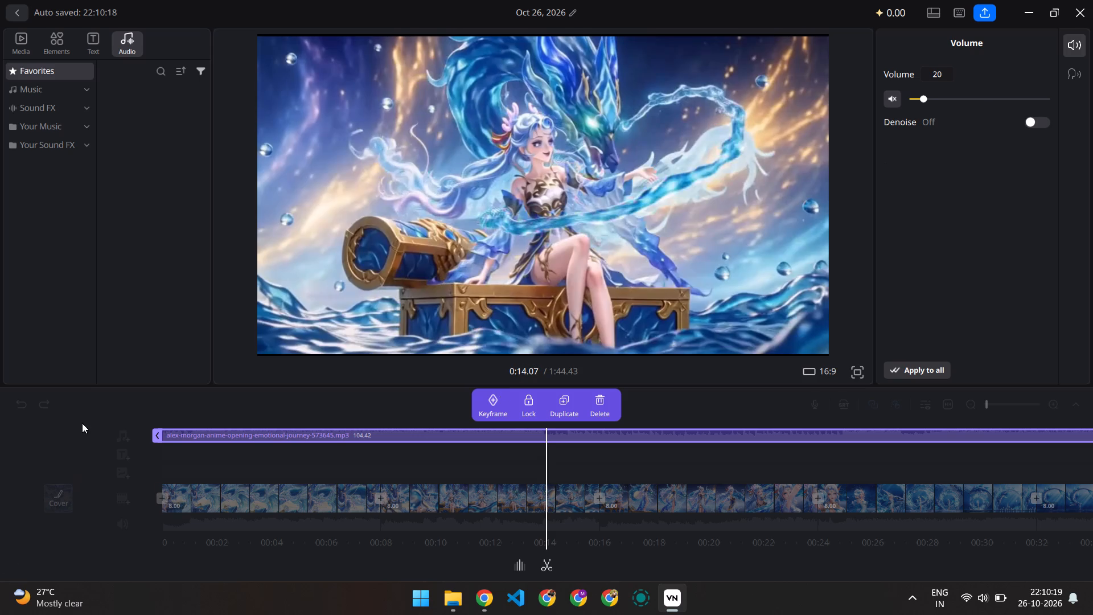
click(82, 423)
Play the video from the start for a few seconds to check the music against the clip audio.
scroll(323, 425, right, 1)
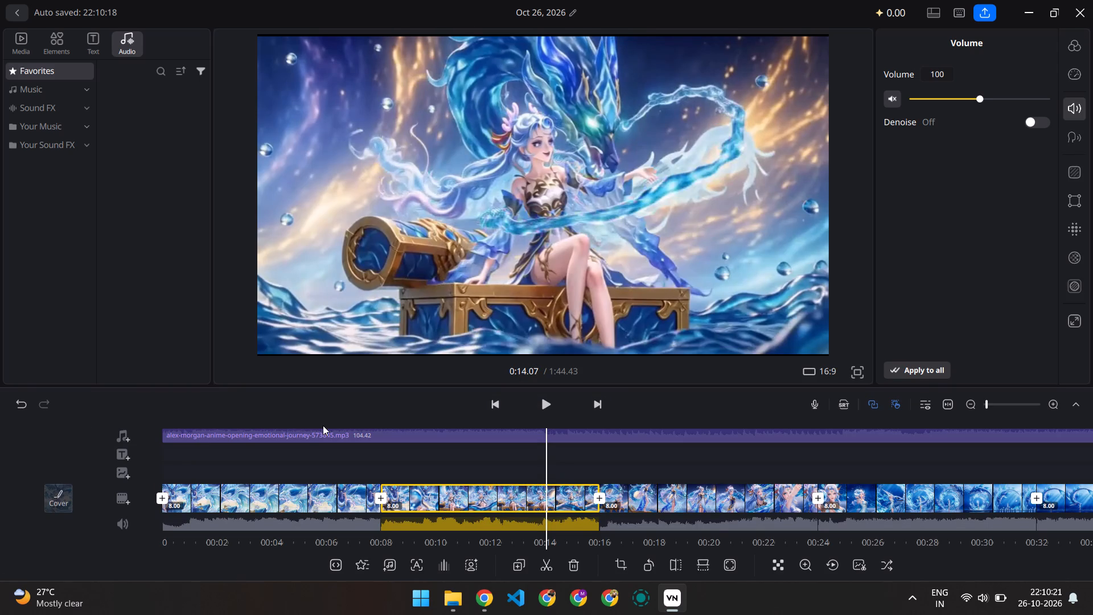
scroll(323, 425, right, 14)
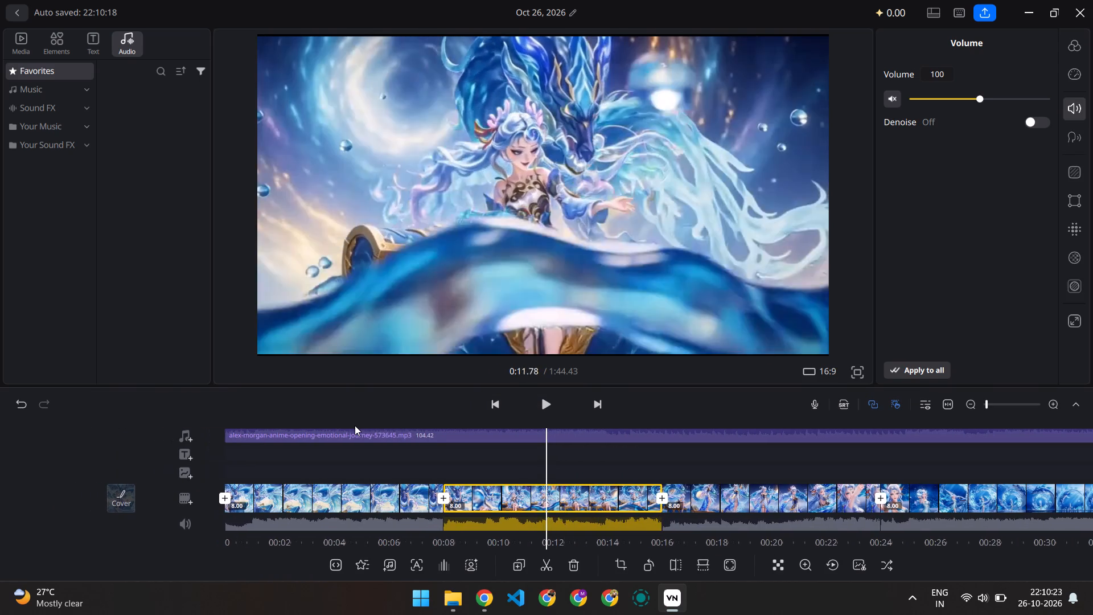
scroll(355, 425, right, 11)
scroll(355, 425, right, 20)
scroll(355, 425, right, 20)
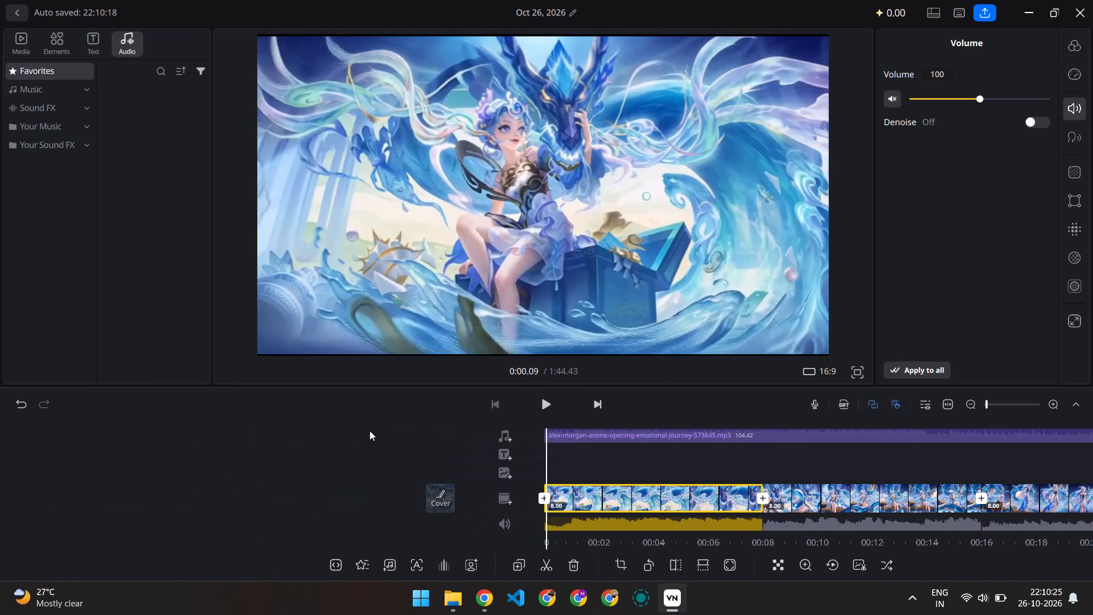
scroll(396, 438, right, 2)
click(543, 411)
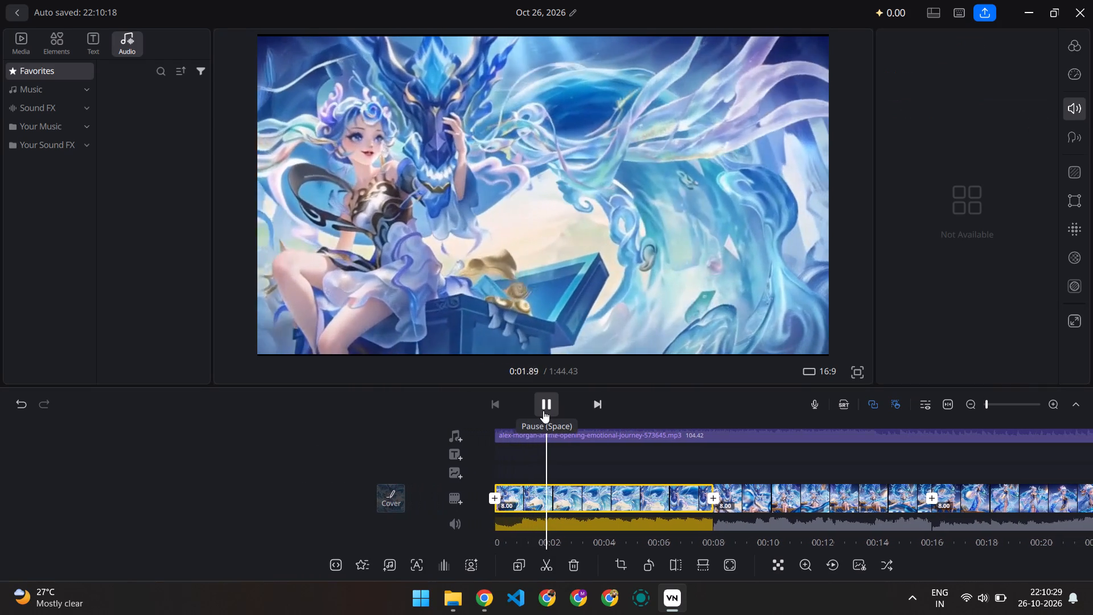
scroll(543, 411, right, 7)
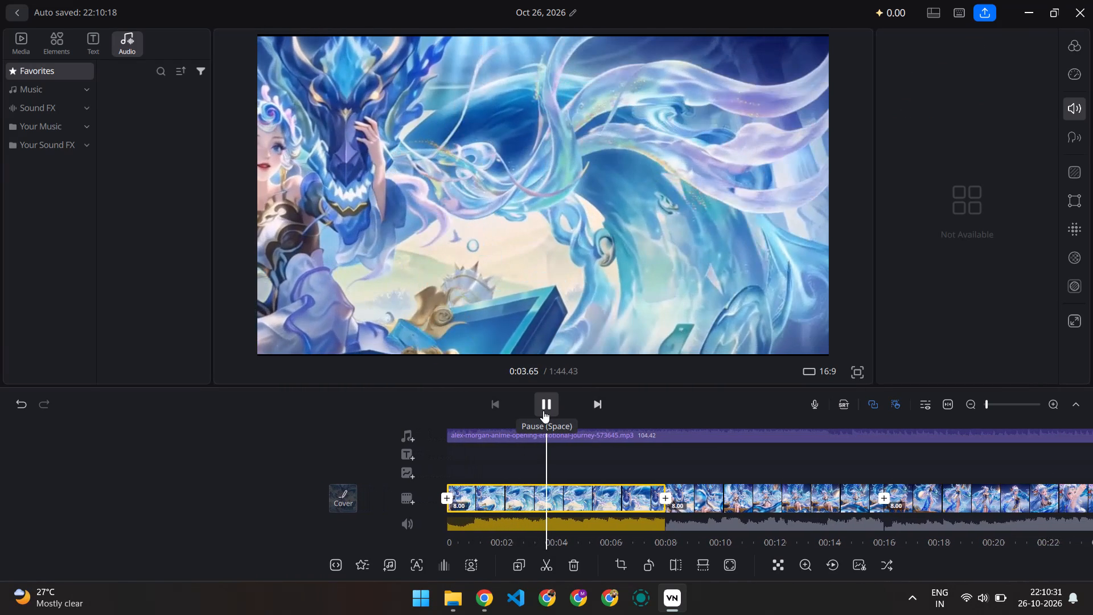
click(543, 411)
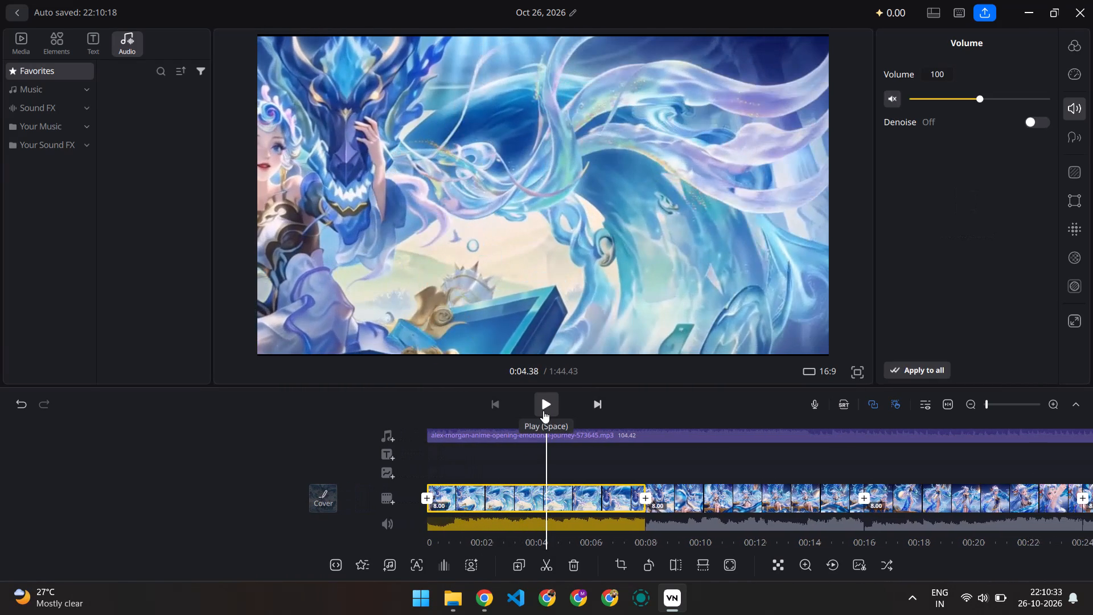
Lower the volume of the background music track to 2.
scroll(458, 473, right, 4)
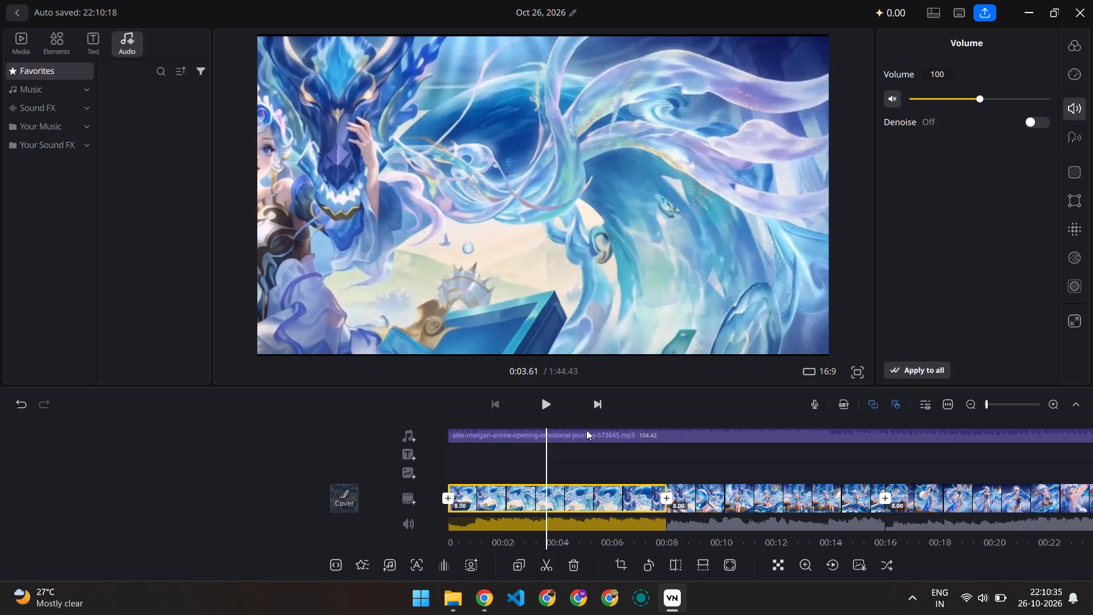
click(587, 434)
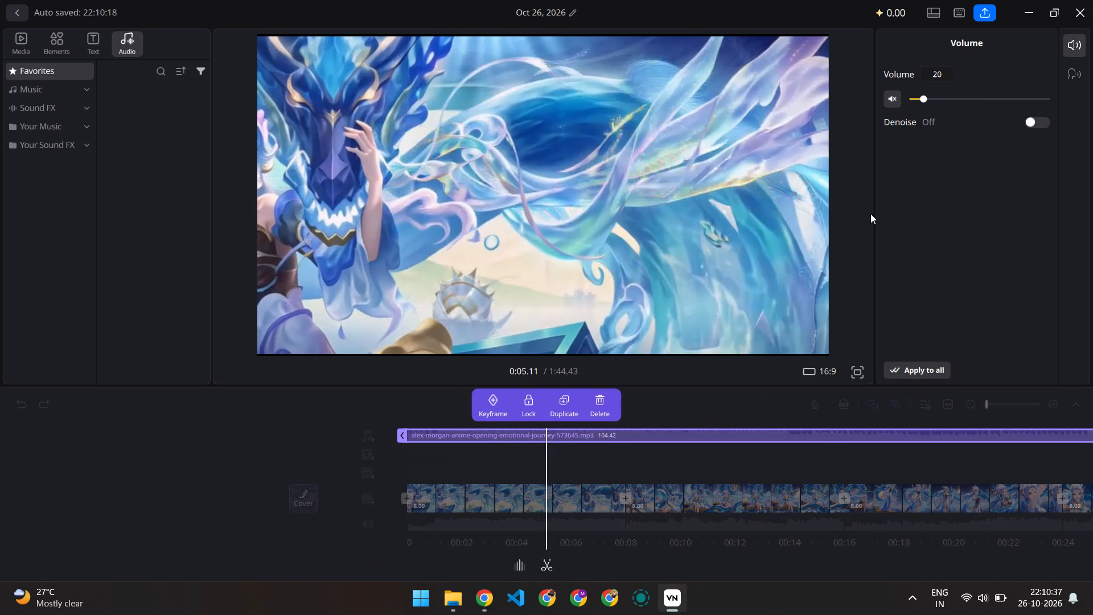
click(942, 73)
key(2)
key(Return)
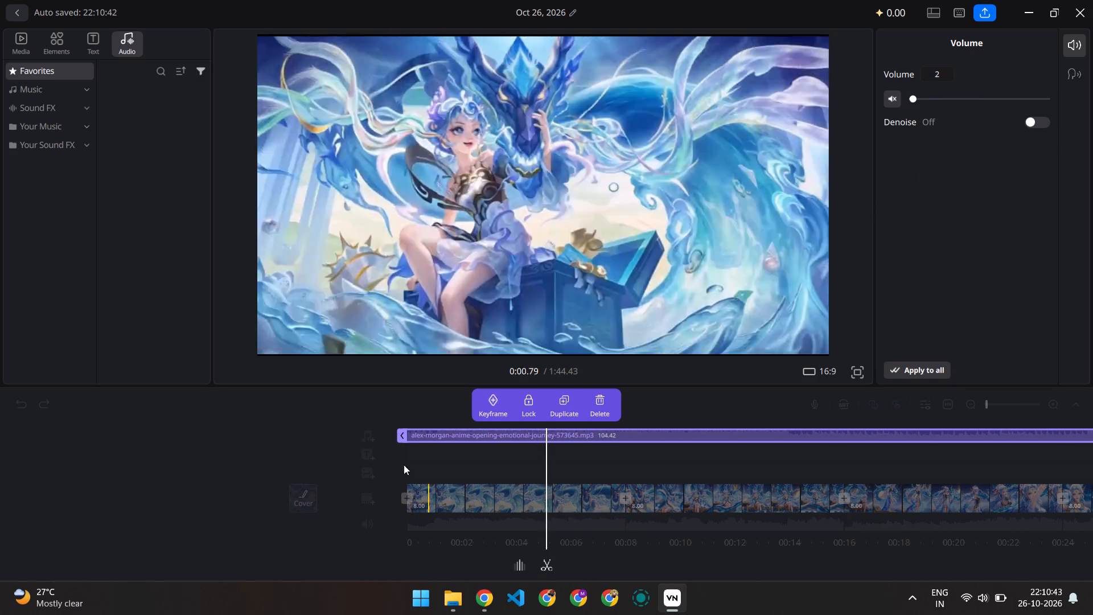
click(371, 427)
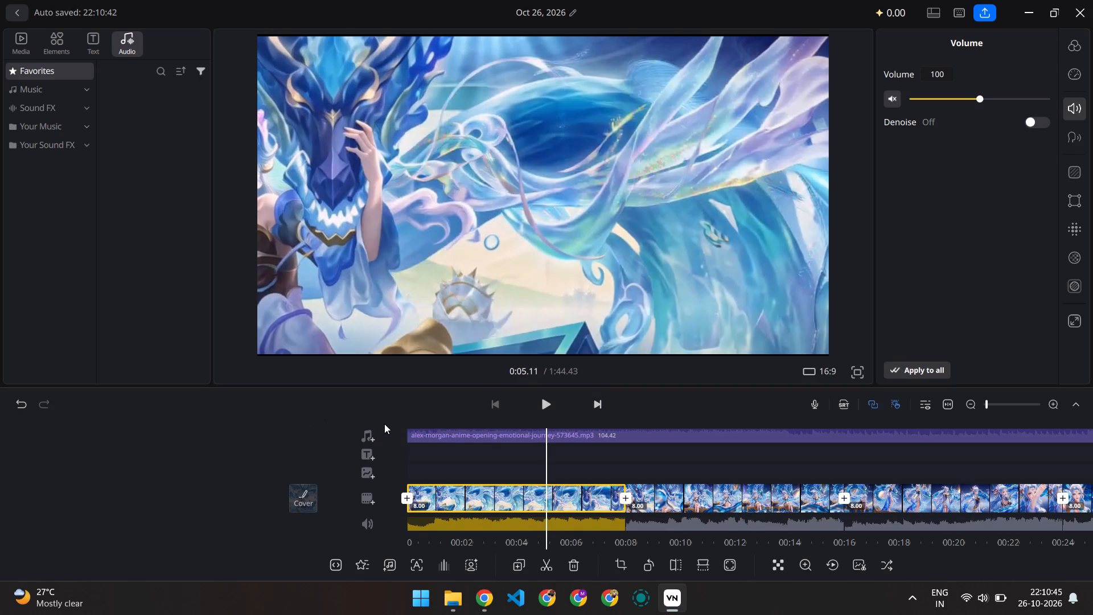
Play the video from the start into the fourth clip to check the balance of music and clip audio.
scroll(384, 424, right, 14)
scroll(384, 424, right, 10)
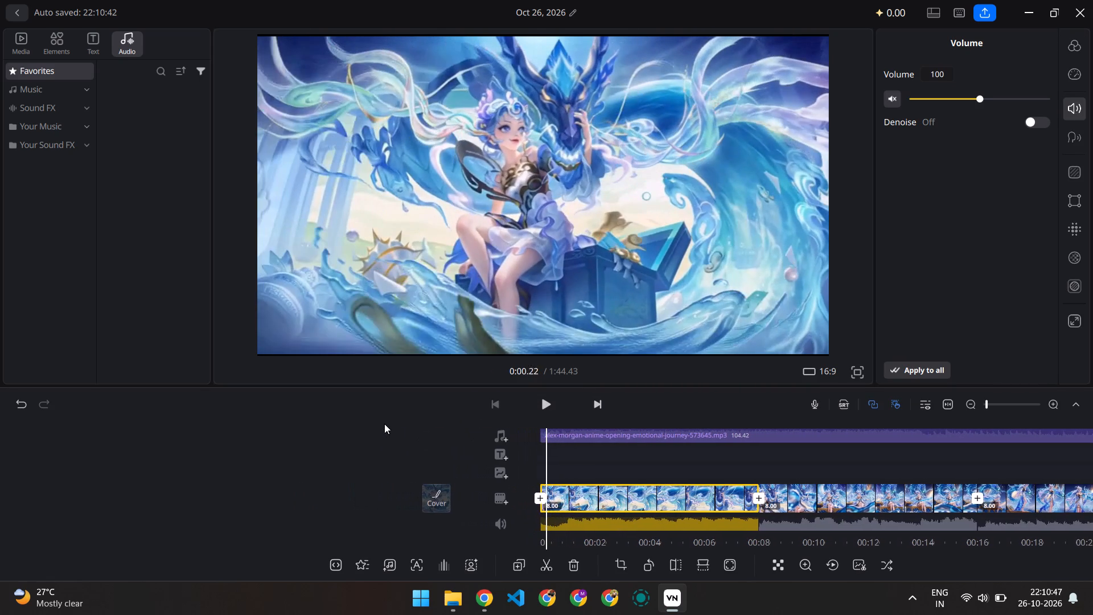
scroll(384, 424, right, 3)
click(540, 403)
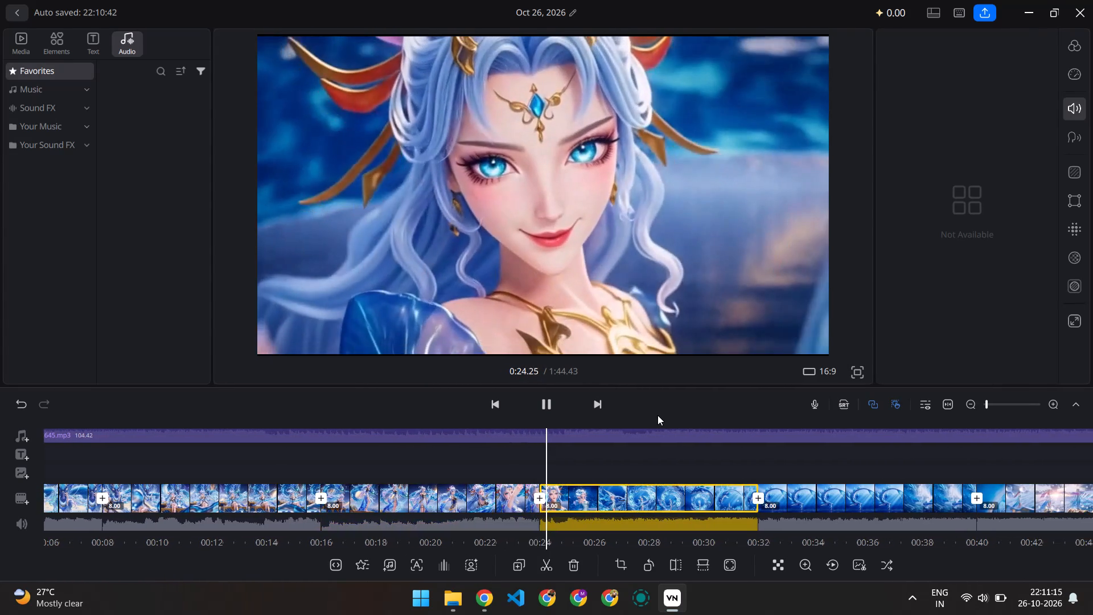
scroll(658, 415, right, 10)
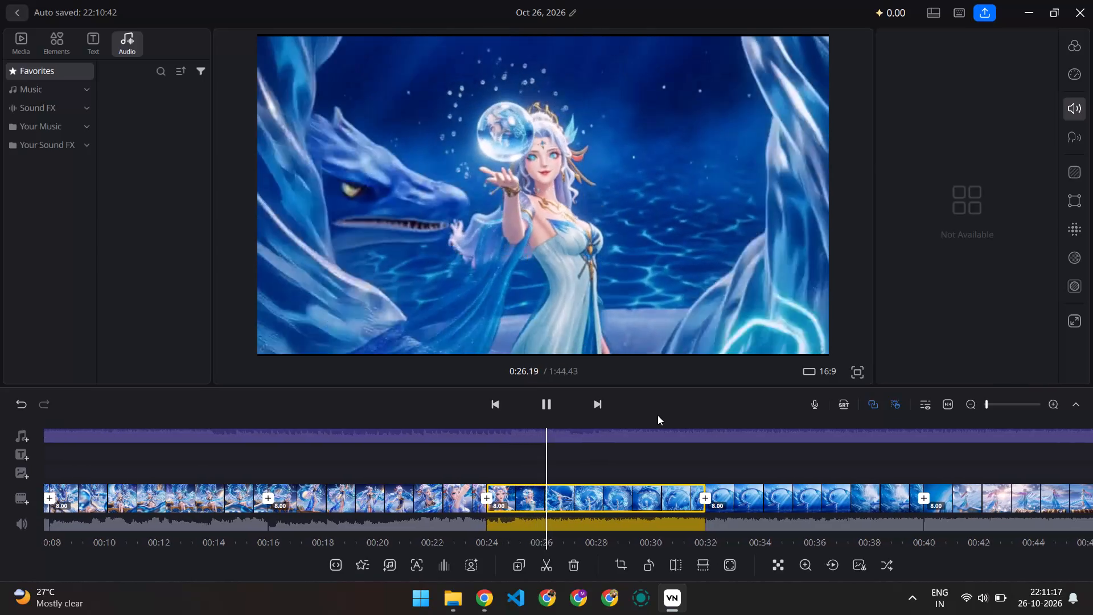
scroll(658, 415, right, 2)
click(550, 407)
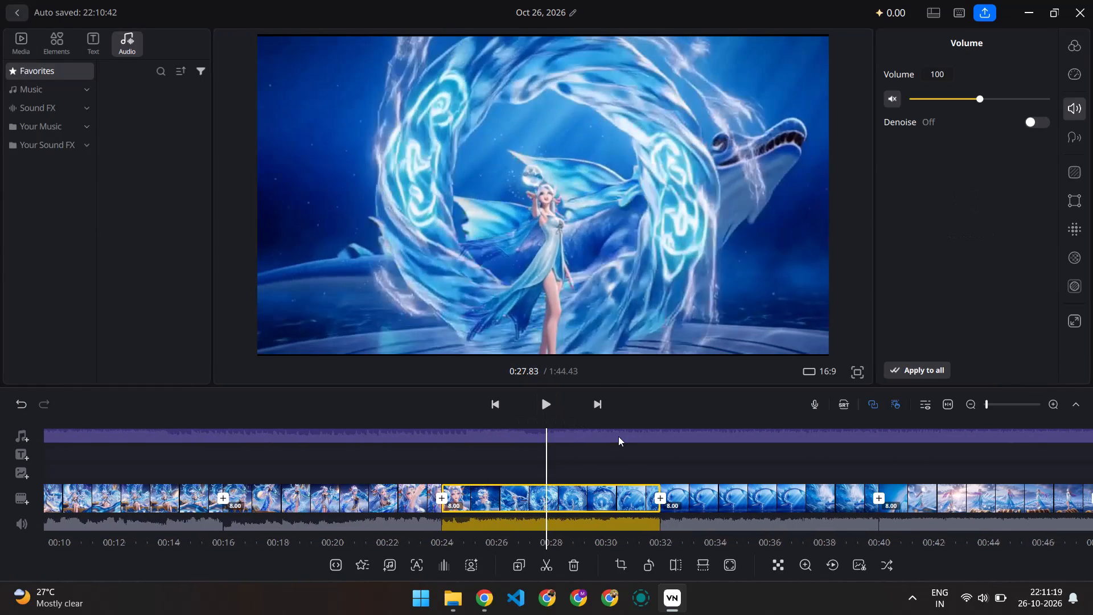
Set the volume of the background music track to 5.
click(618, 436)
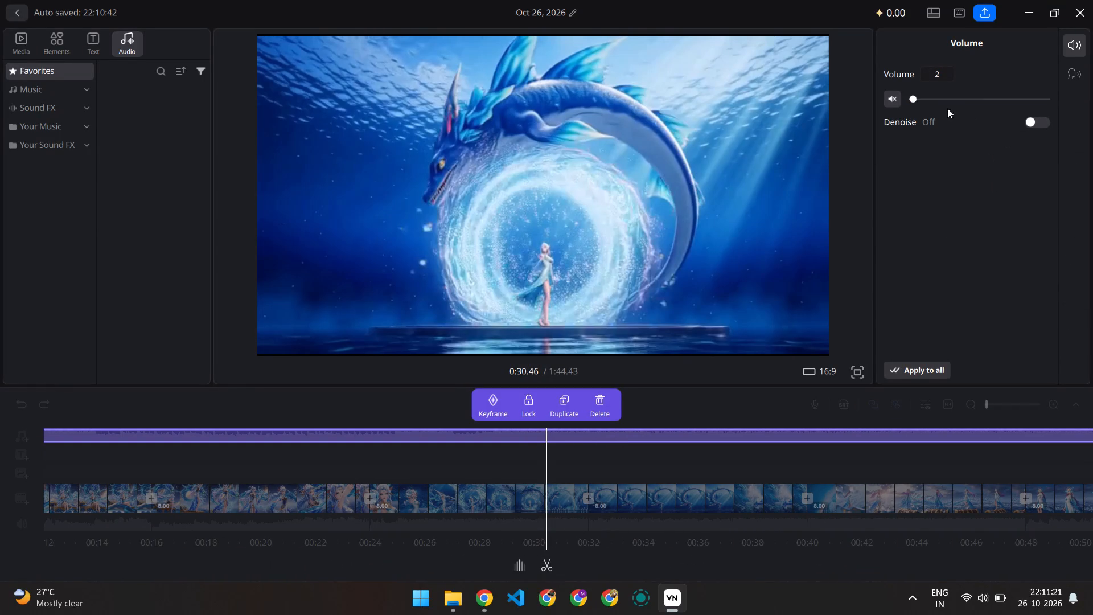
click(939, 76)
key(5)
key(Return)
Play the video again from the start into the fourth clip to check the audio balance.
scroll(446, 479, right, 9)
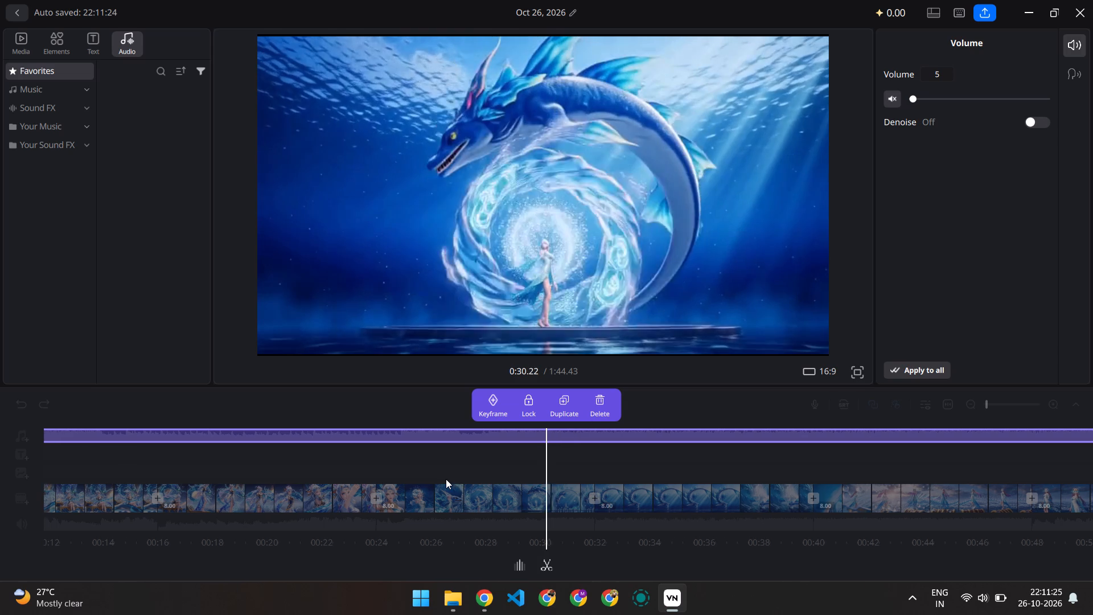
scroll(446, 479, right, 13)
scroll(446, 479, right, 15)
scroll(446, 479, right, 15)
scroll(446, 479, right, 8)
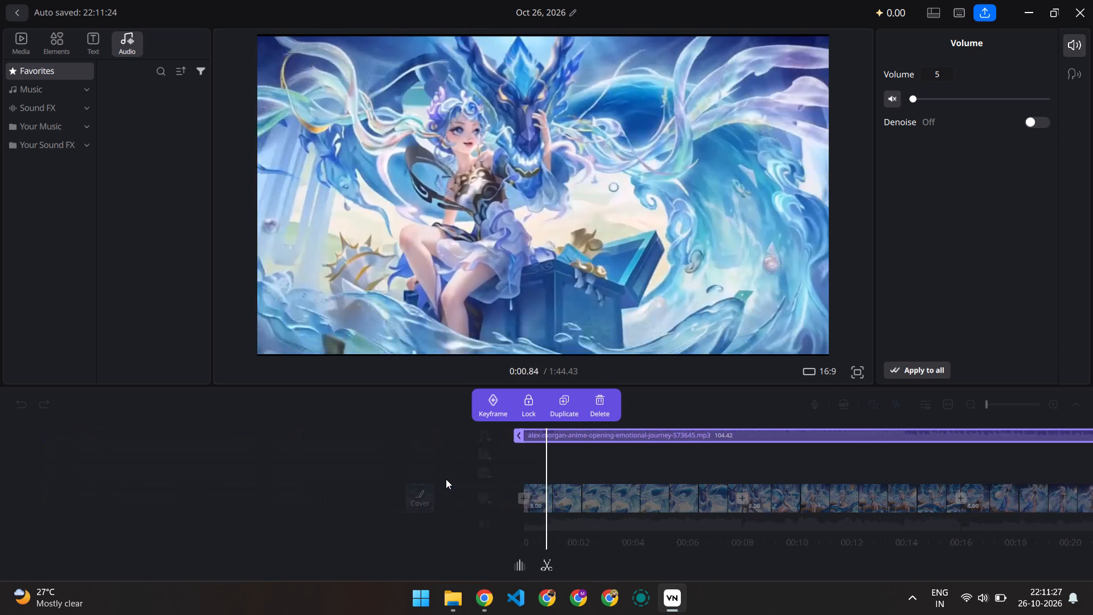
scroll(446, 479, right, 18)
click(332, 442)
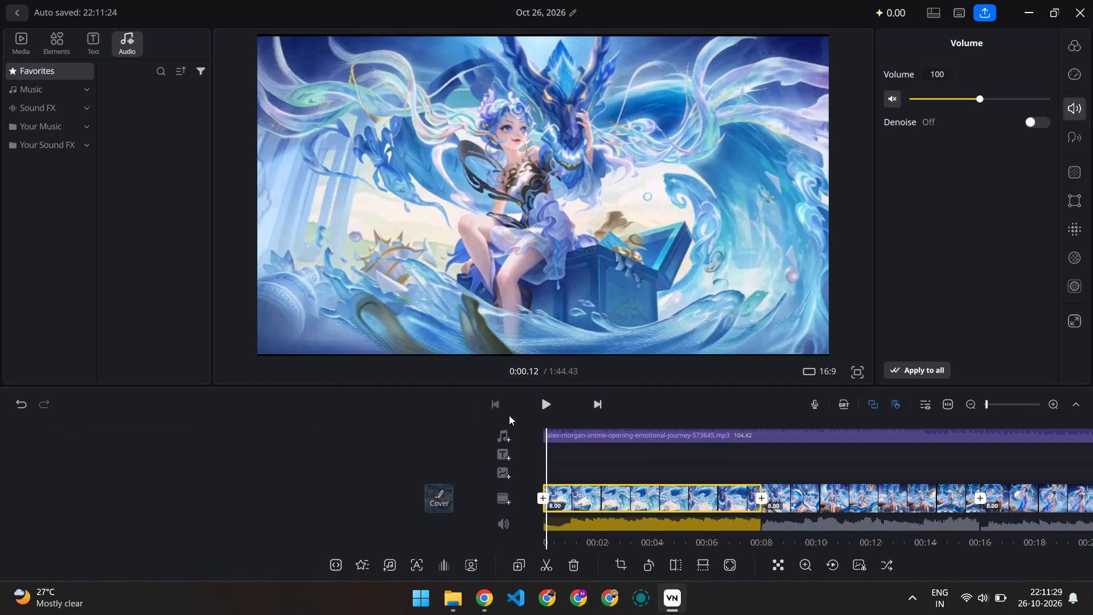
click(540, 404)
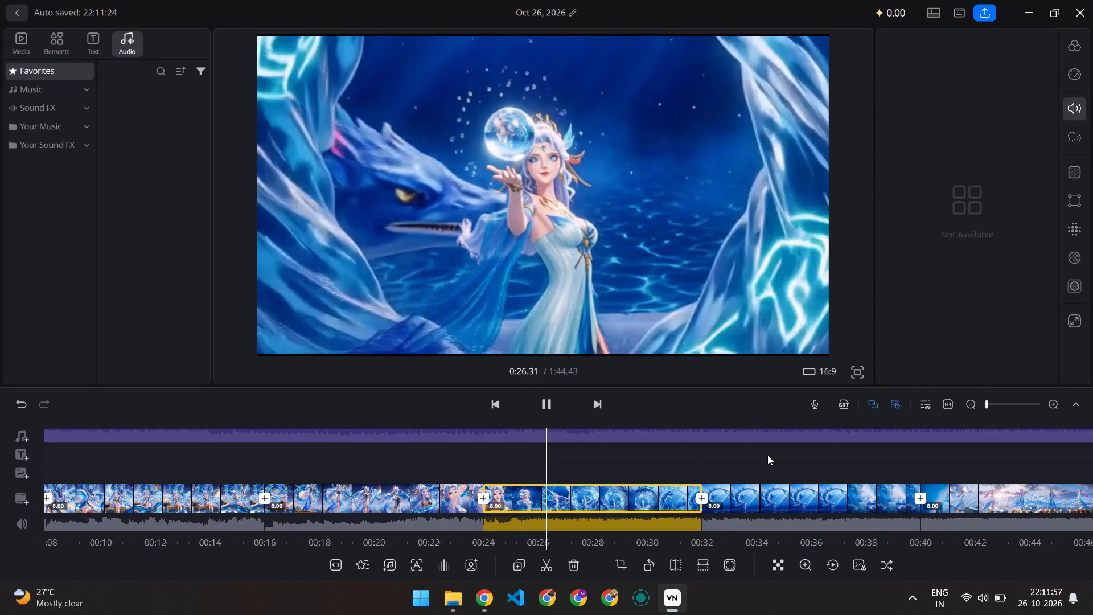
Split the background music track where the last video clip ends, at about 0:56.
scroll(767, 455, left, 20)
scroll(767, 455, left, 20)
scroll(767, 455, left, 20)
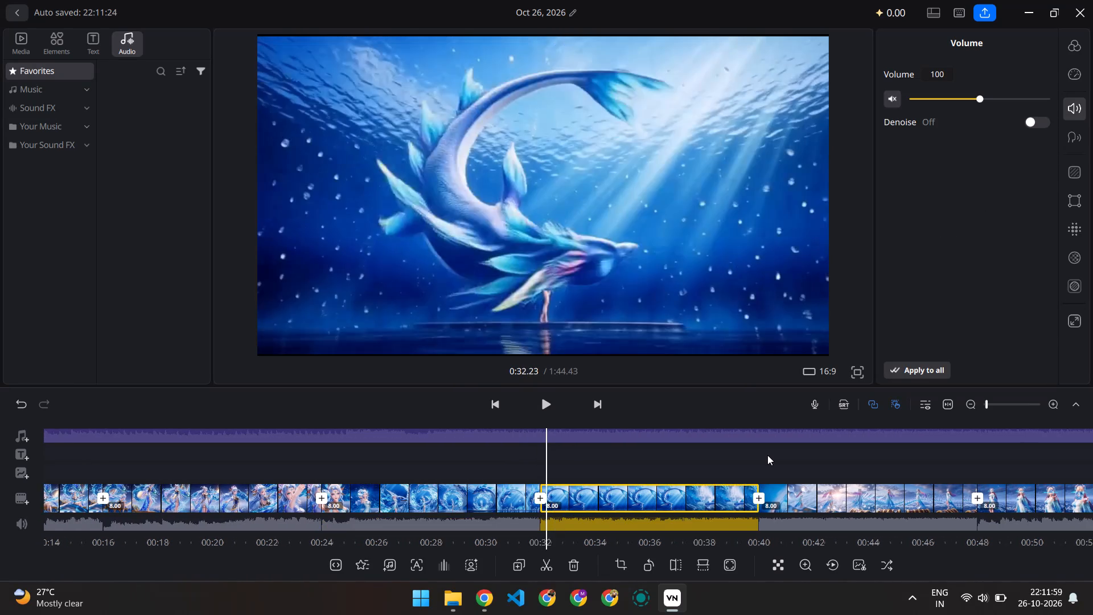
scroll(767, 455, left, 20)
scroll(767, 455, left, 20)
scroll(767, 455, left, 14)
scroll(767, 455, left, 17)
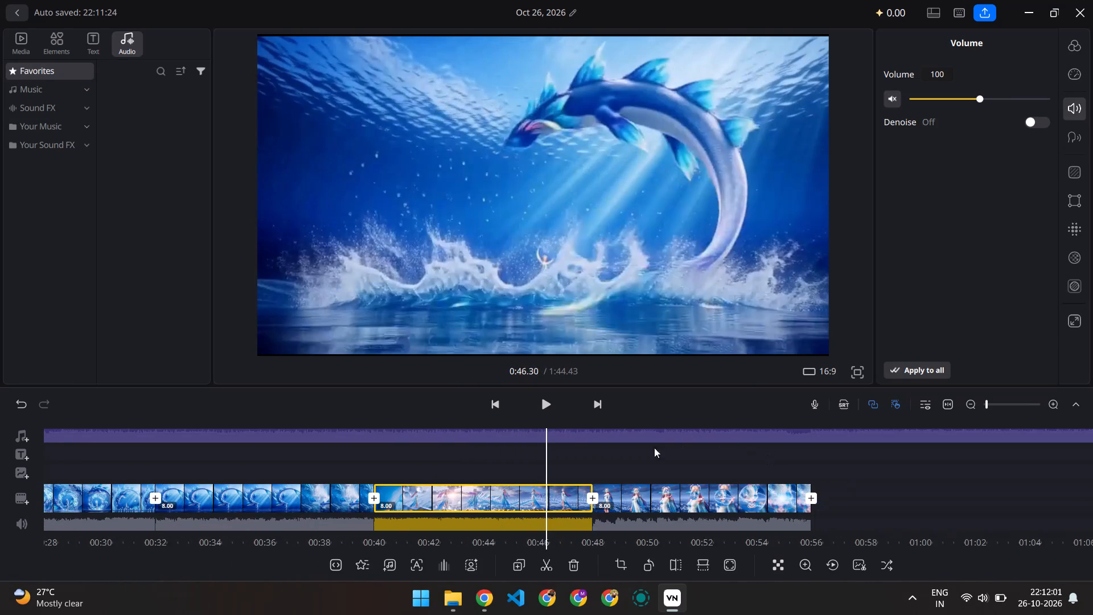
scroll(746, 464, left, 8)
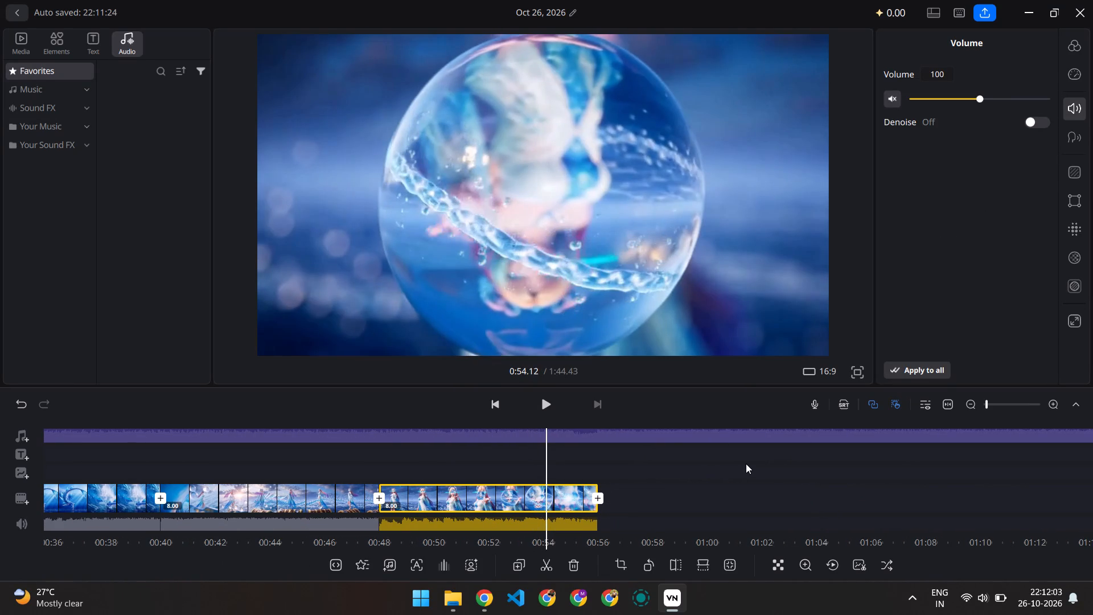
scroll(746, 464, left, 4)
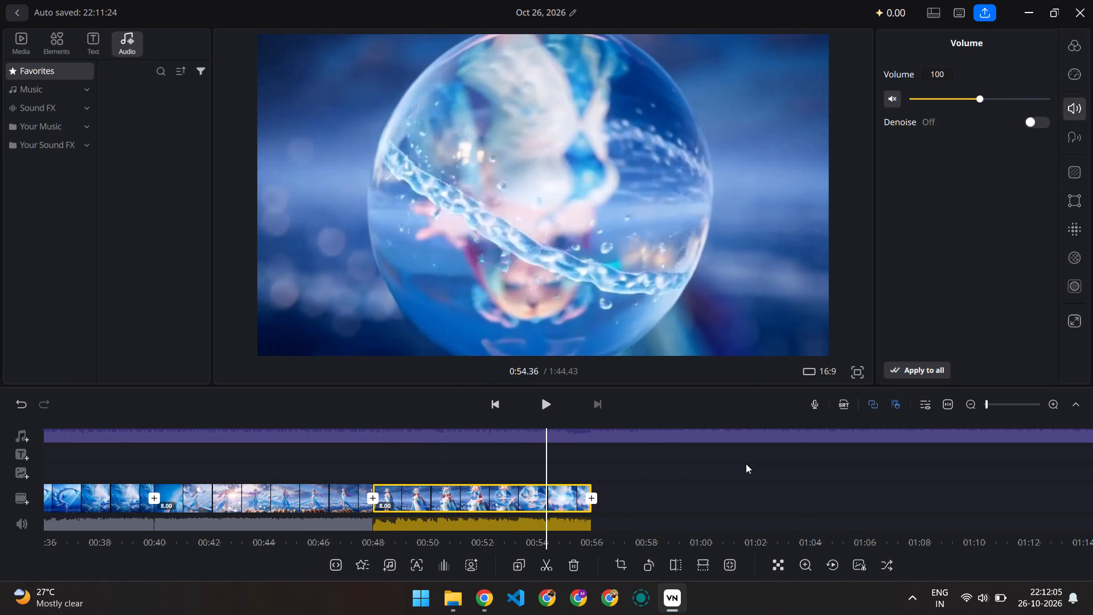
scroll(746, 464, left, 6)
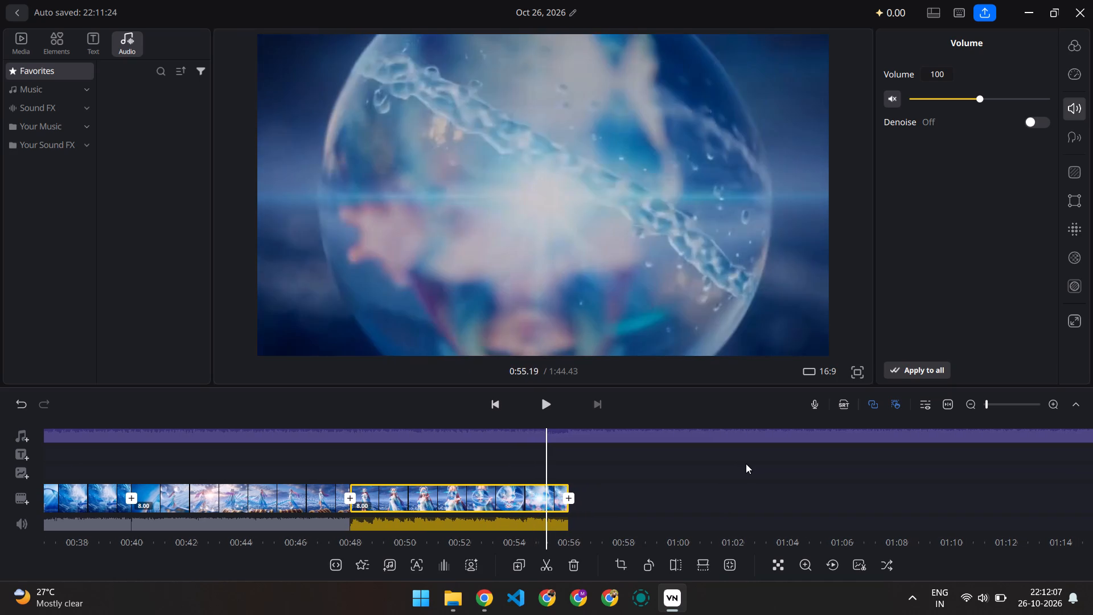
scroll(746, 464, left, 6)
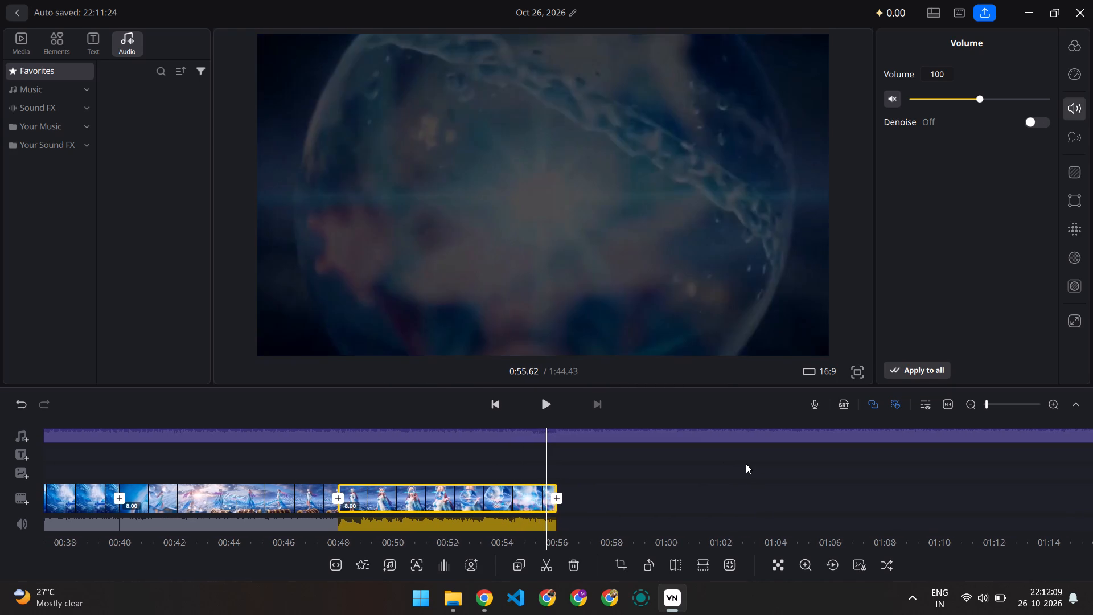
scroll(746, 464, left, 2)
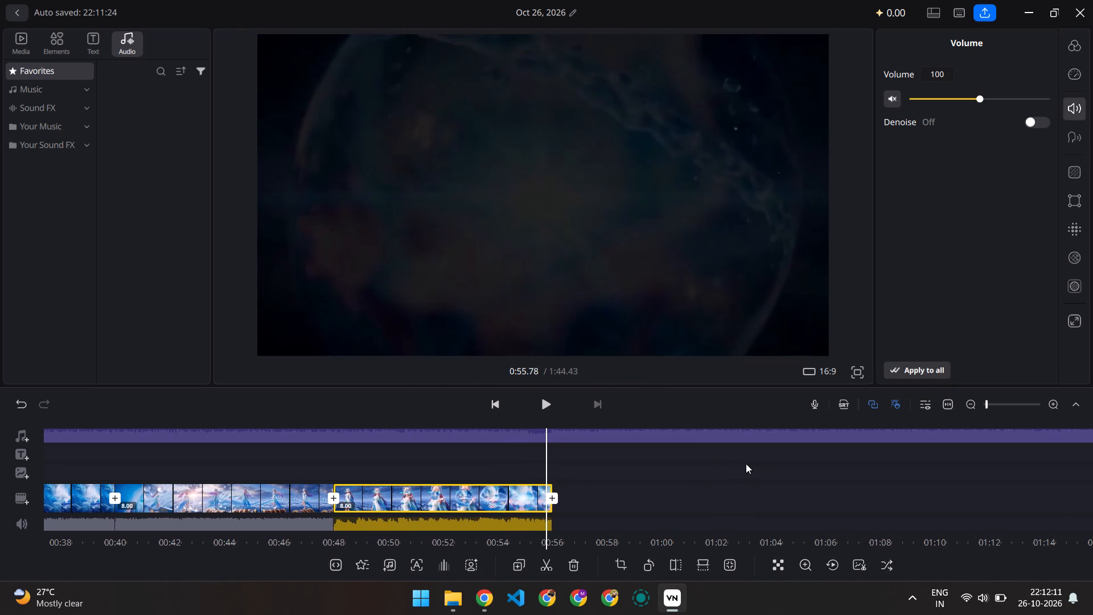
scroll(746, 464, left, 2)
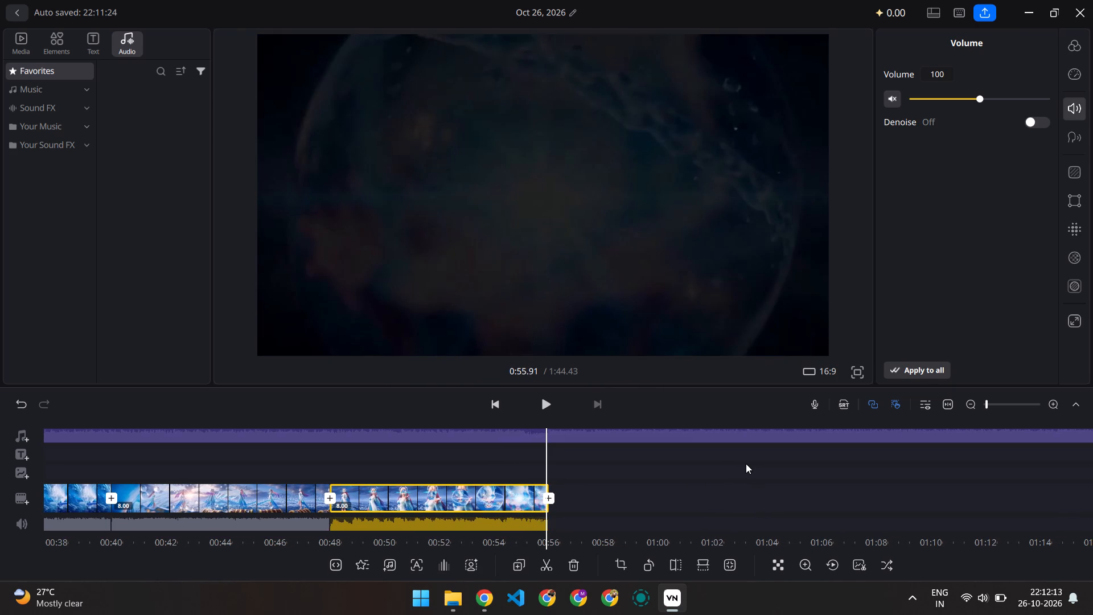
click(656, 438)
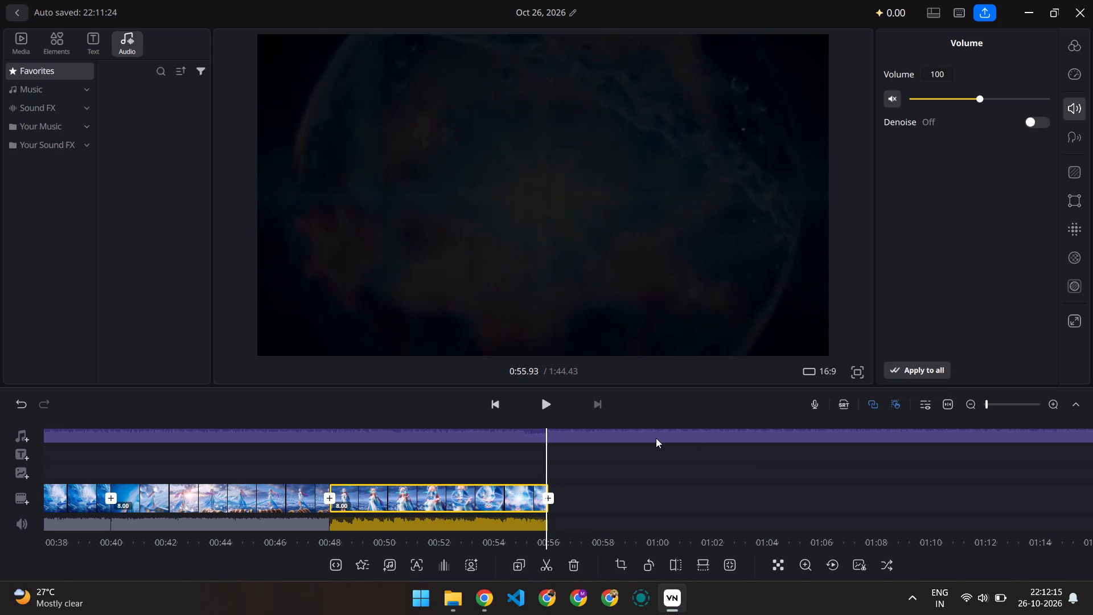
scroll(458, 473, right, 2)
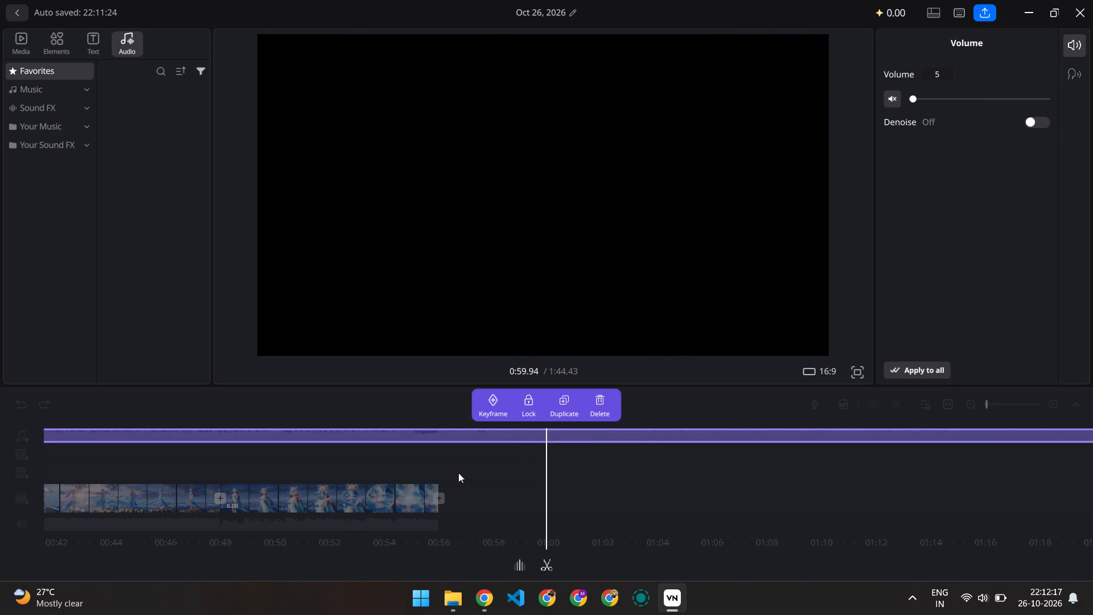
scroll(458, 473, right, 13)
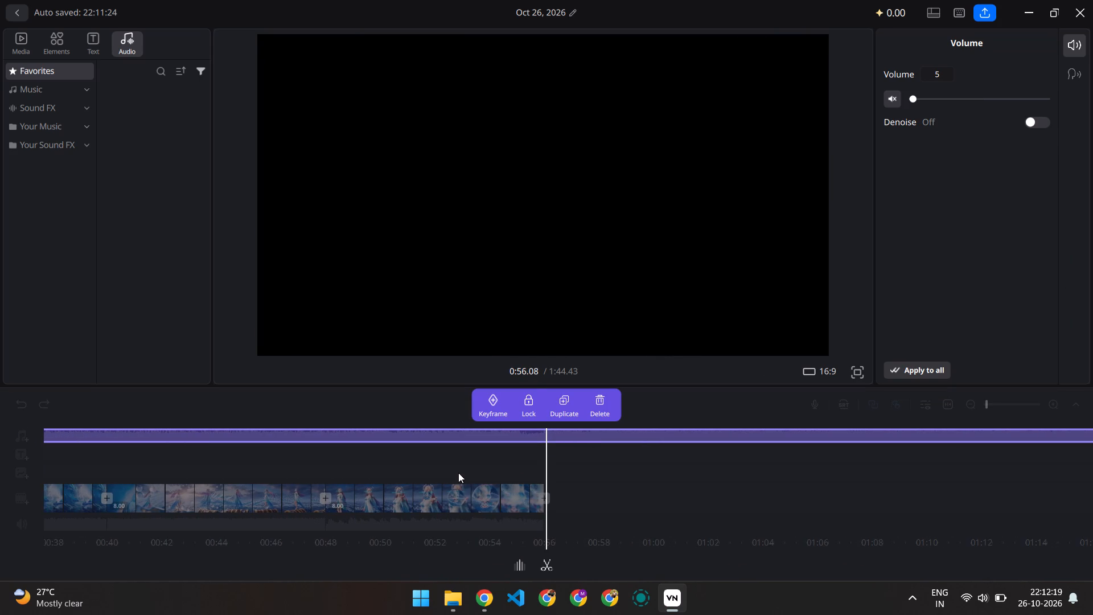
scroll(458, 473, right, 1)
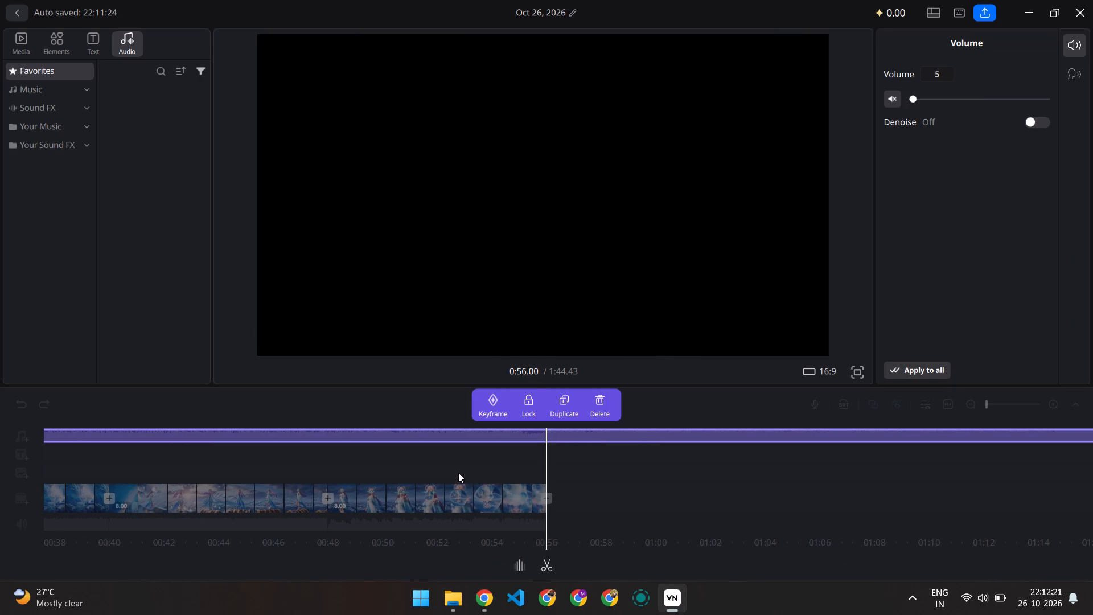
scroll(458, 473, right, 1)
click(548, 569)
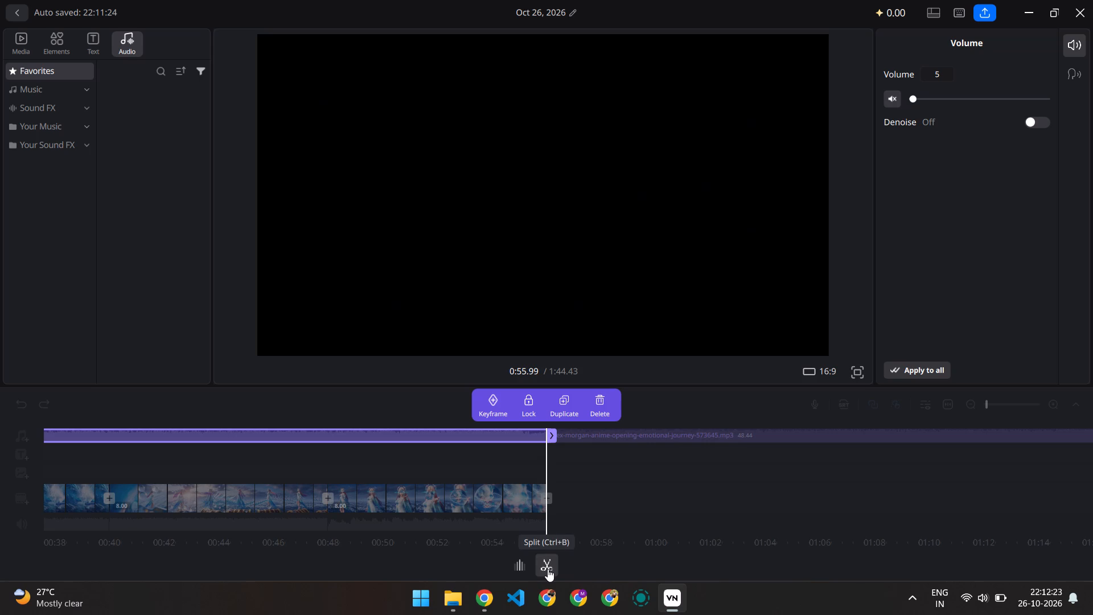
Delete the leftover part of the background music that runs past the end of the last clip.
click(596, 461)
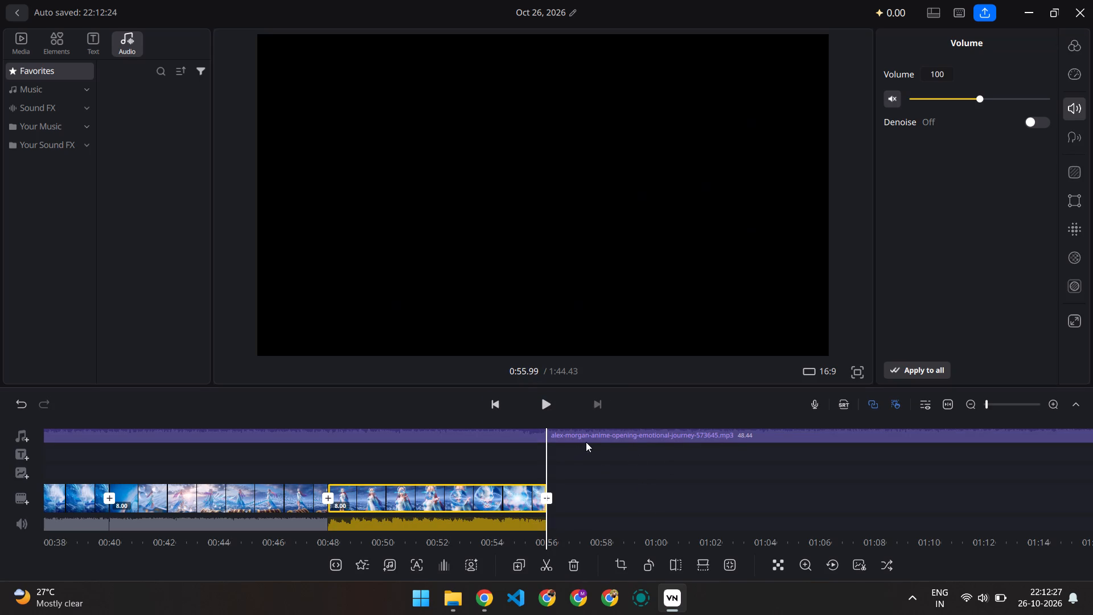
click(591, 437)
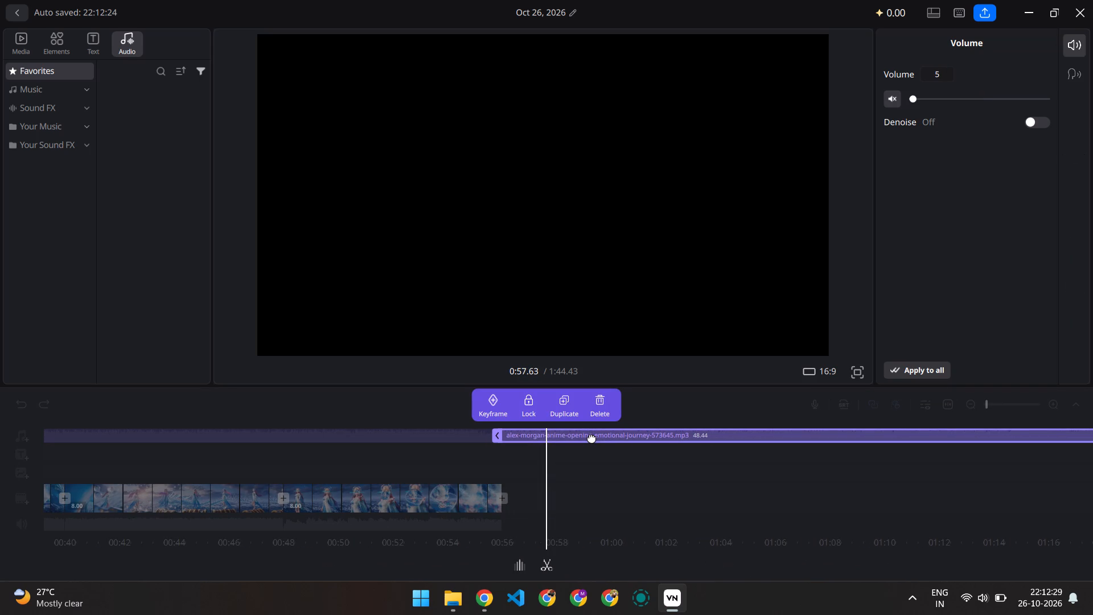
key(Delete)
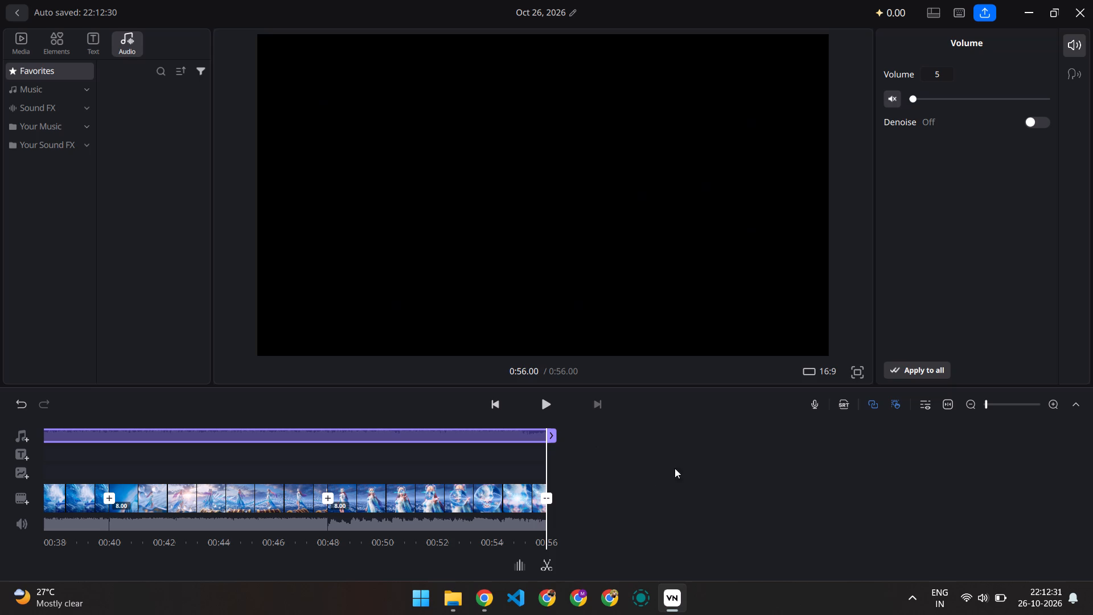
Return to the beginning of the timeline and examine the transitions offered before the first clip, applying none.
scroll(377, 475, right, 15)
scroll(377, 475, right, 20)
scroll(377, 475, right, 1)
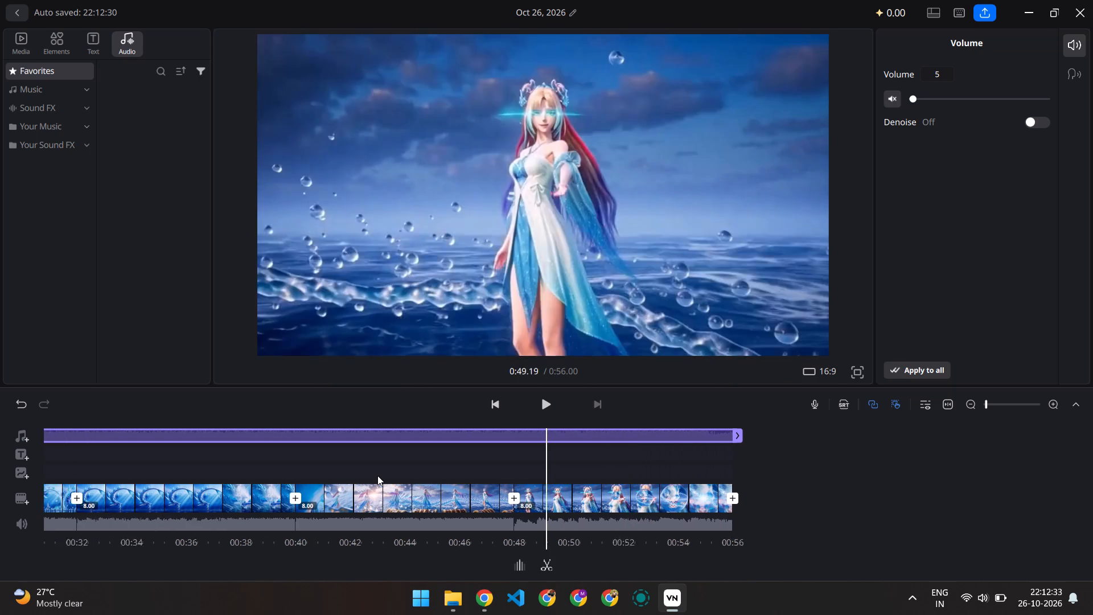
scroll(377, 475, right, 20)
scroll(377, 475, right, 20)
scroll(377, 475, right, 20)
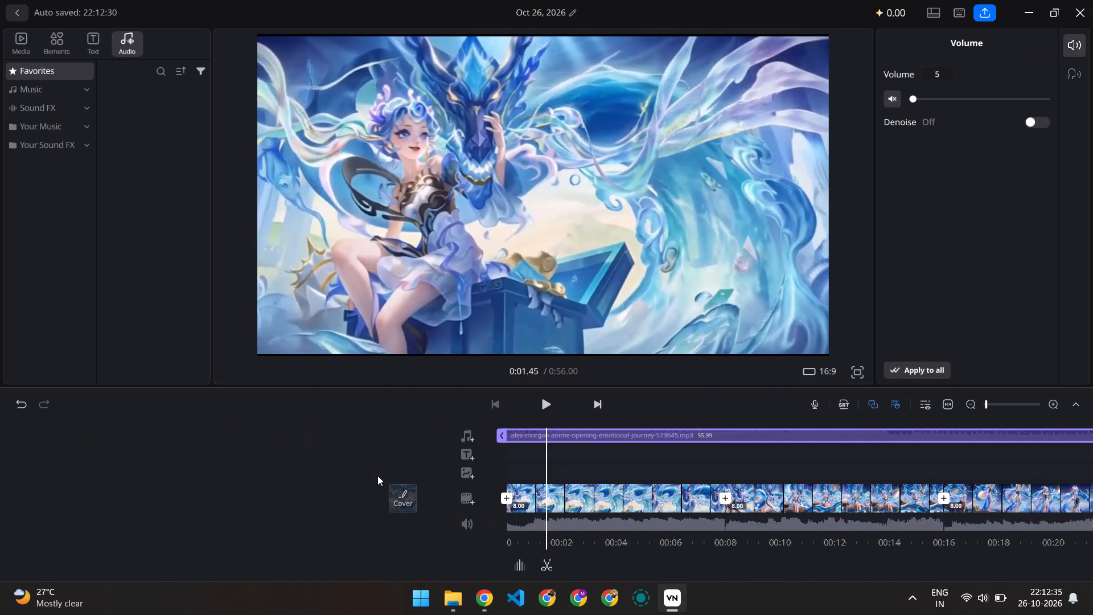
scroll(377, 475, right, 8)
scroll(431, 457, right, 3)
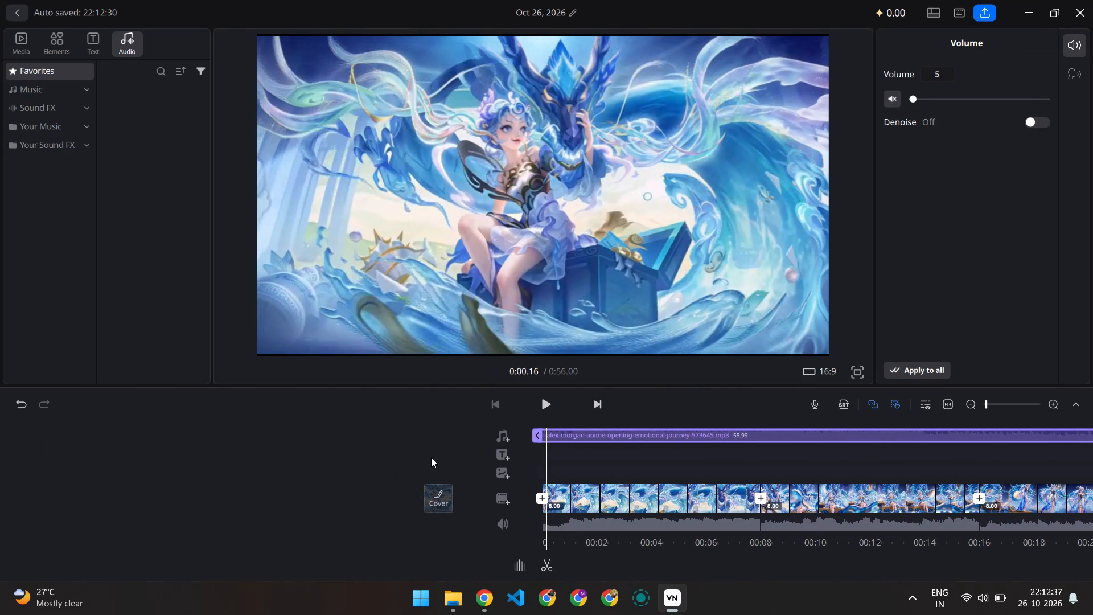
scroll(431, 457, right, 1)
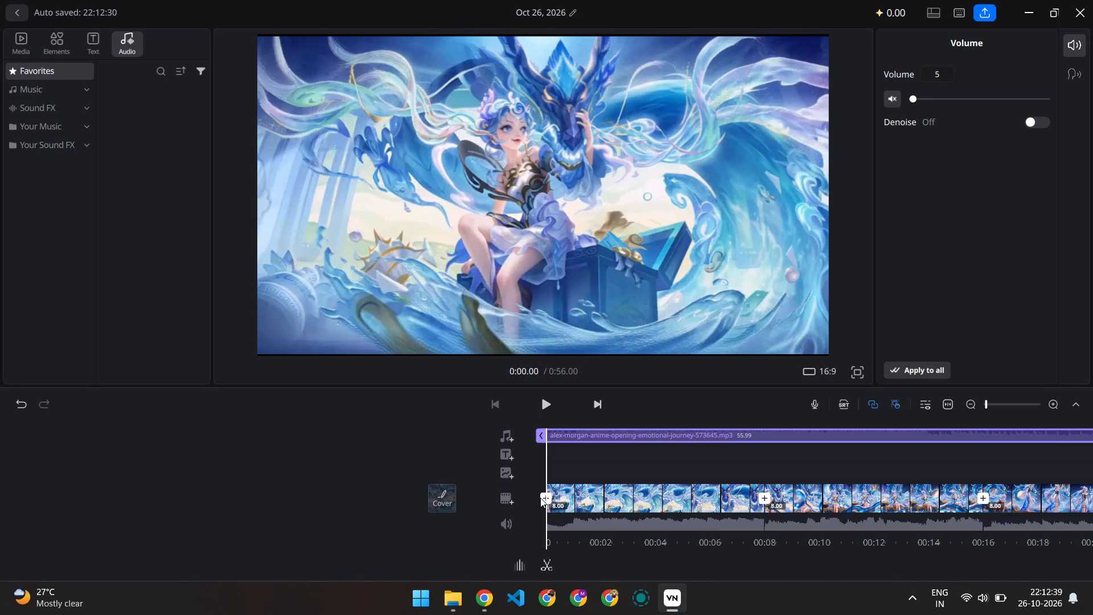
click(540, 498)
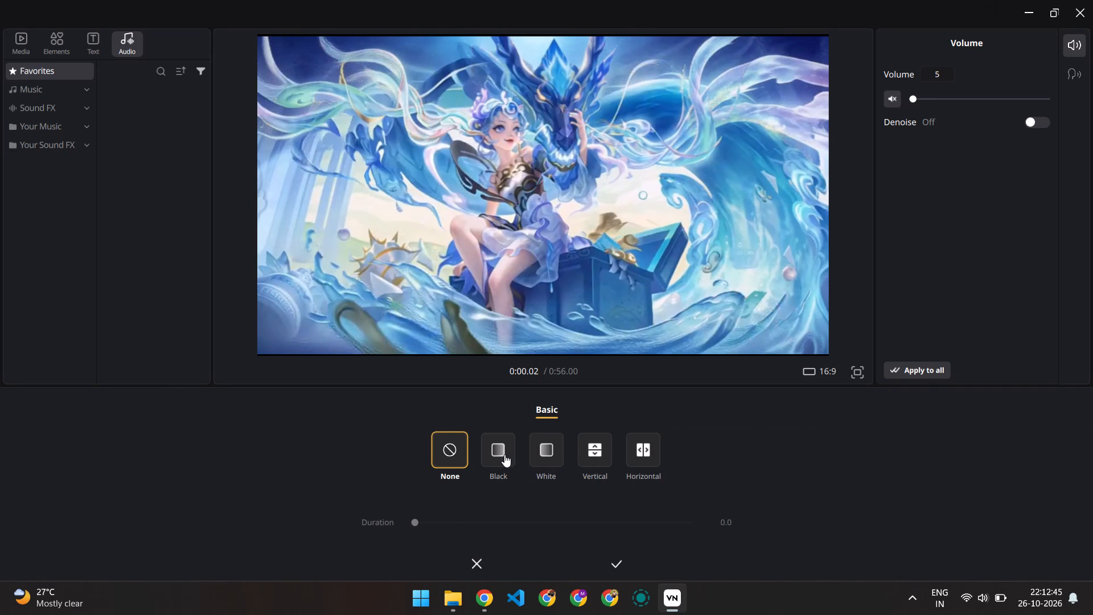
click(474, 569)
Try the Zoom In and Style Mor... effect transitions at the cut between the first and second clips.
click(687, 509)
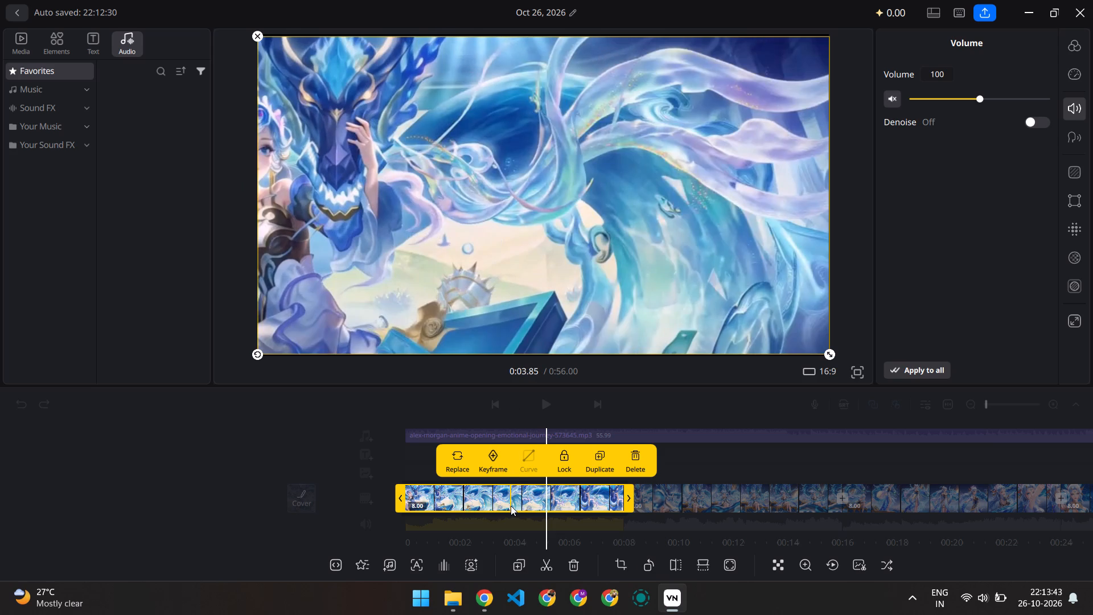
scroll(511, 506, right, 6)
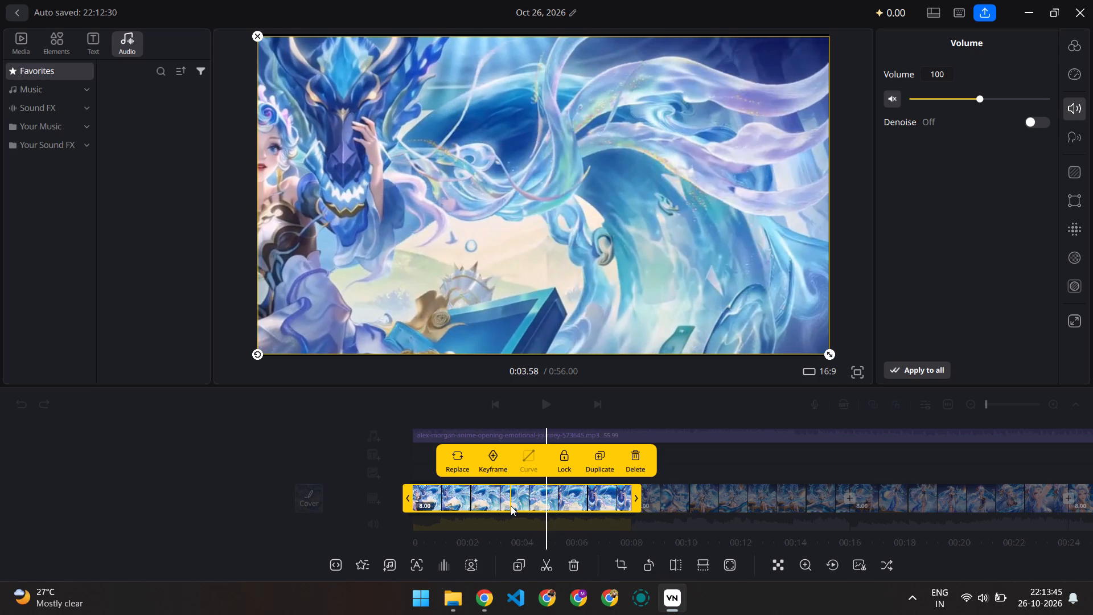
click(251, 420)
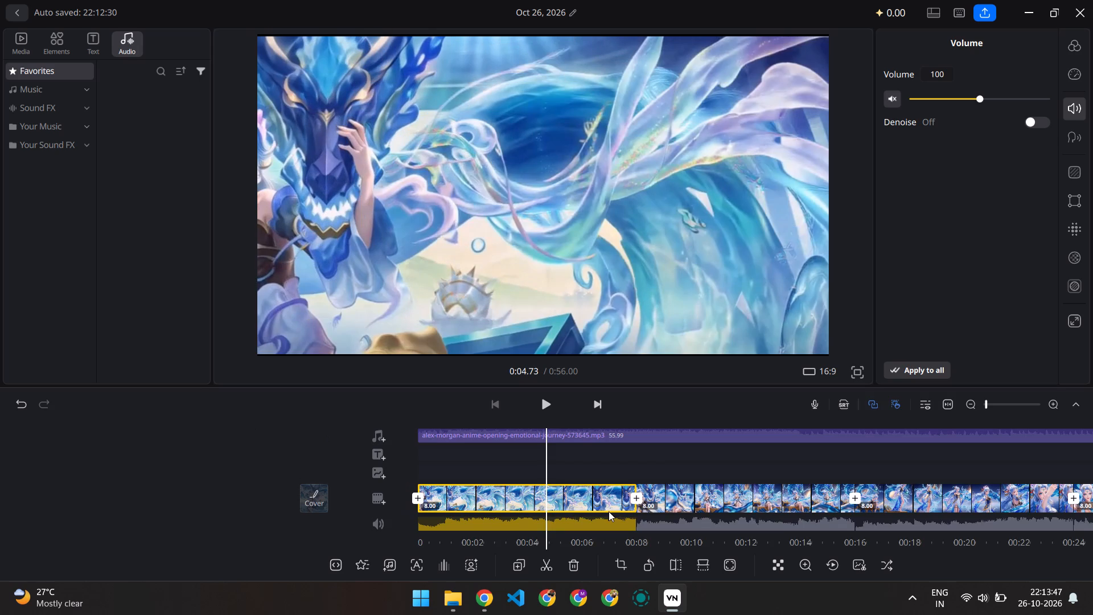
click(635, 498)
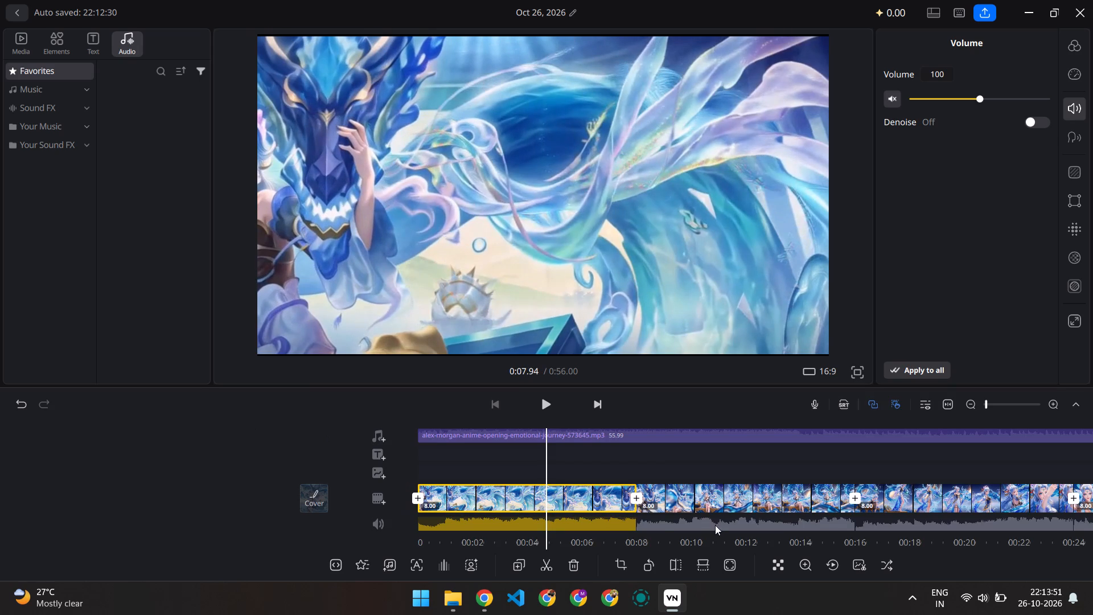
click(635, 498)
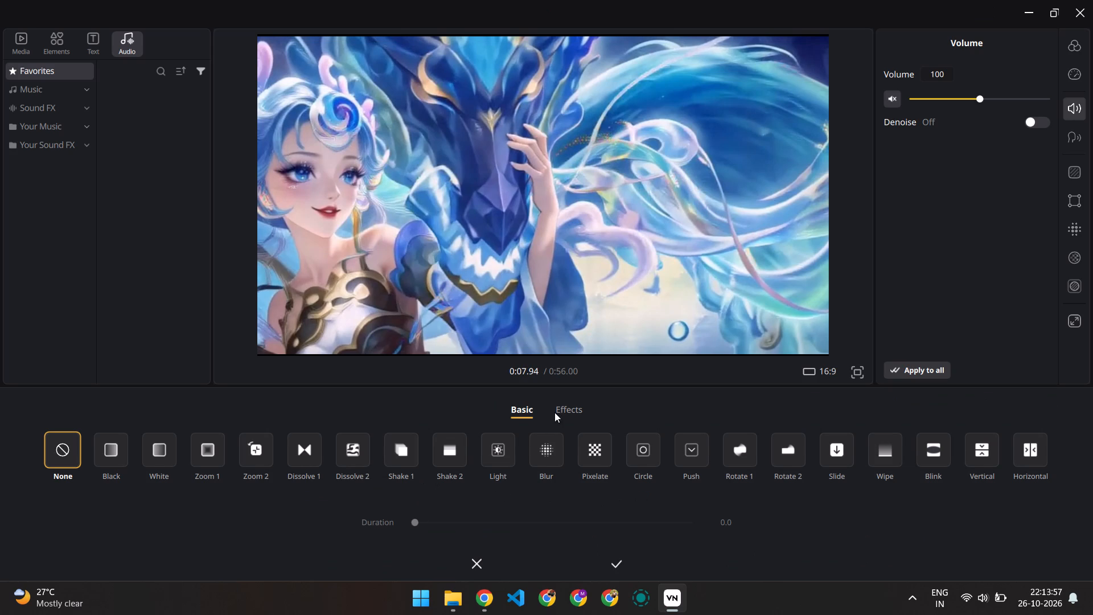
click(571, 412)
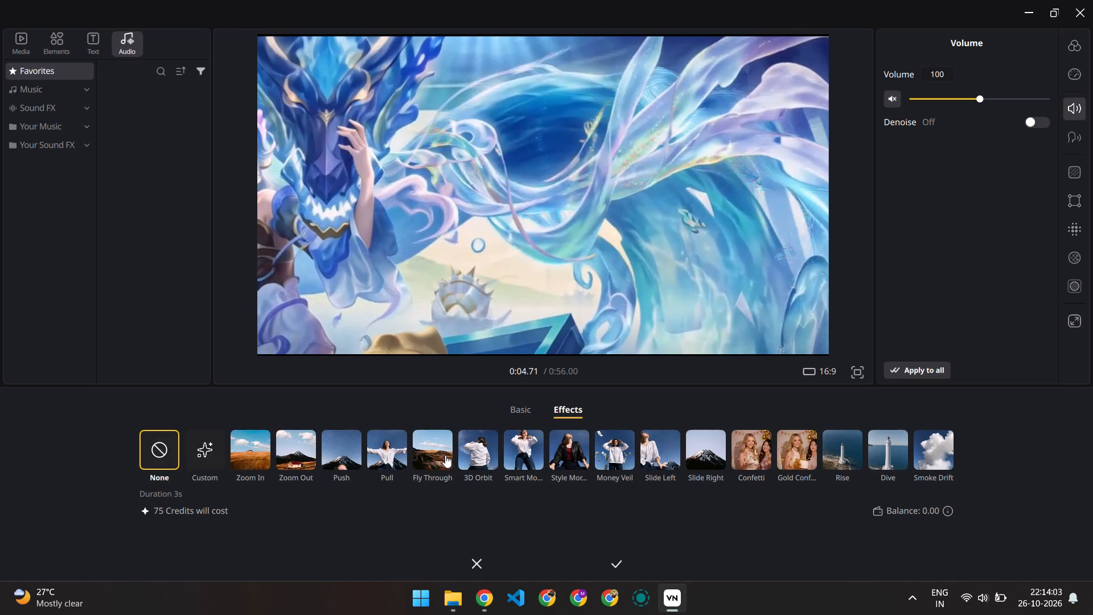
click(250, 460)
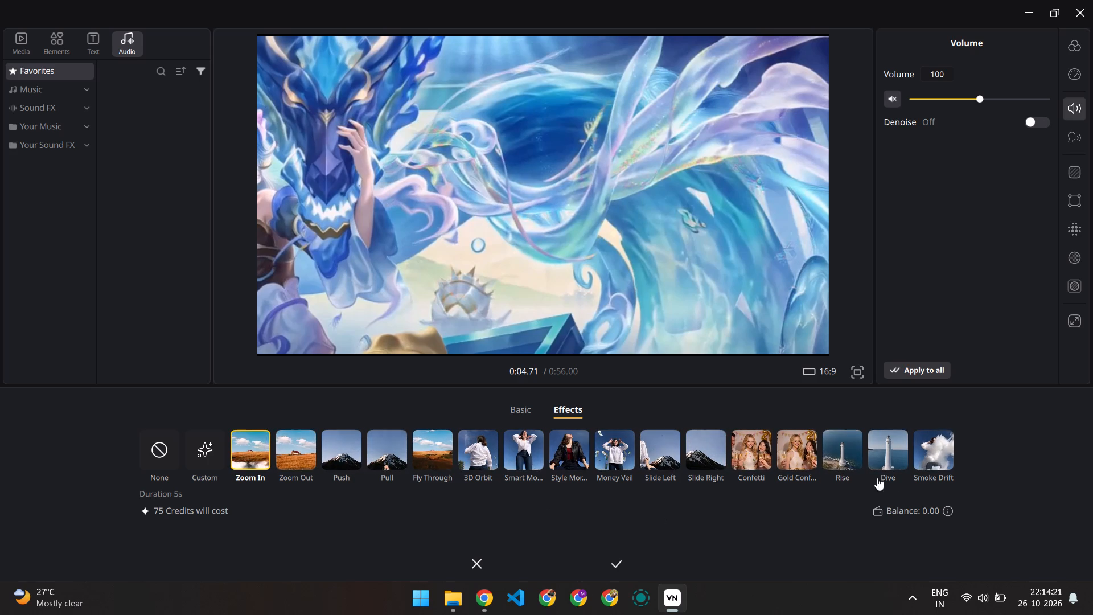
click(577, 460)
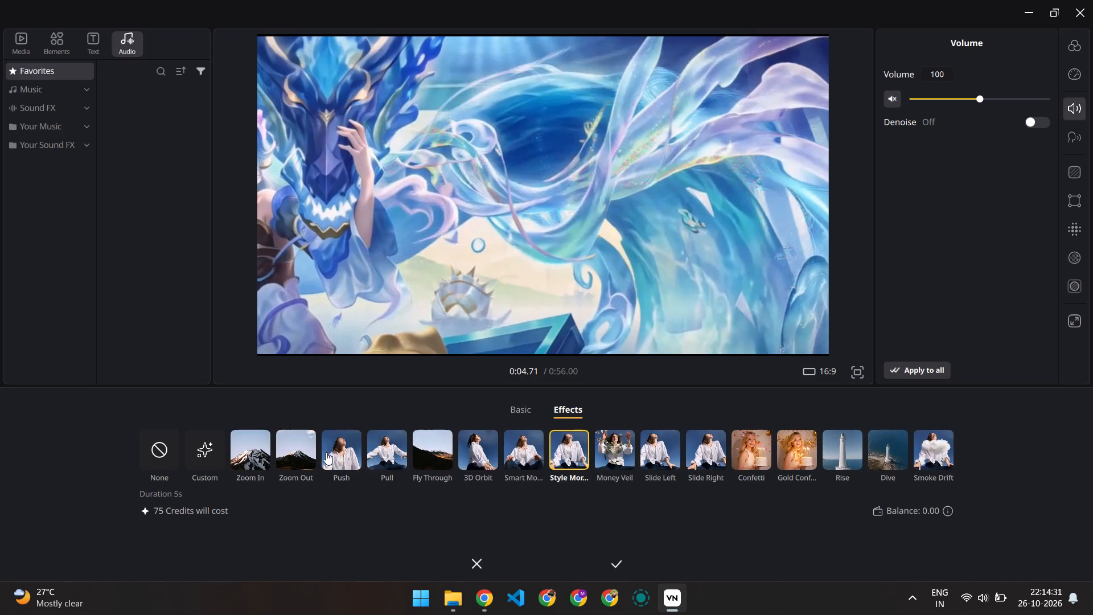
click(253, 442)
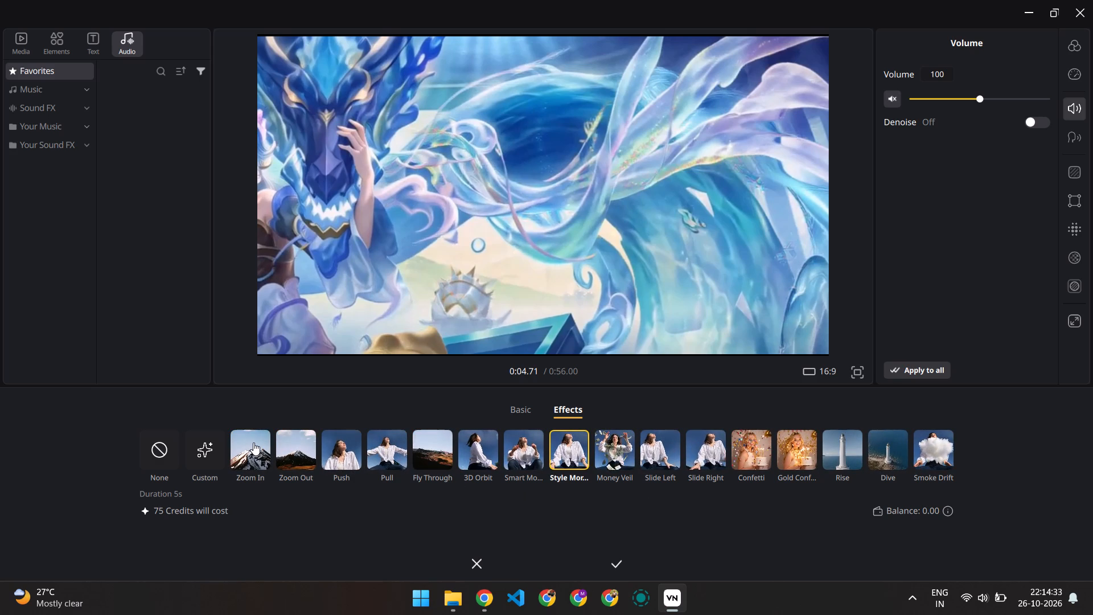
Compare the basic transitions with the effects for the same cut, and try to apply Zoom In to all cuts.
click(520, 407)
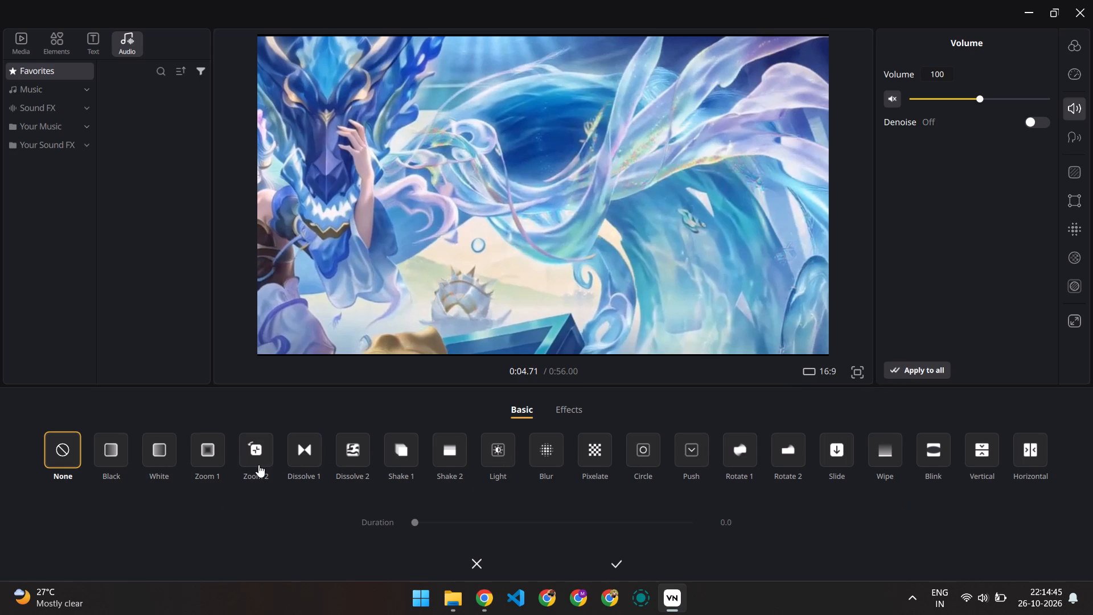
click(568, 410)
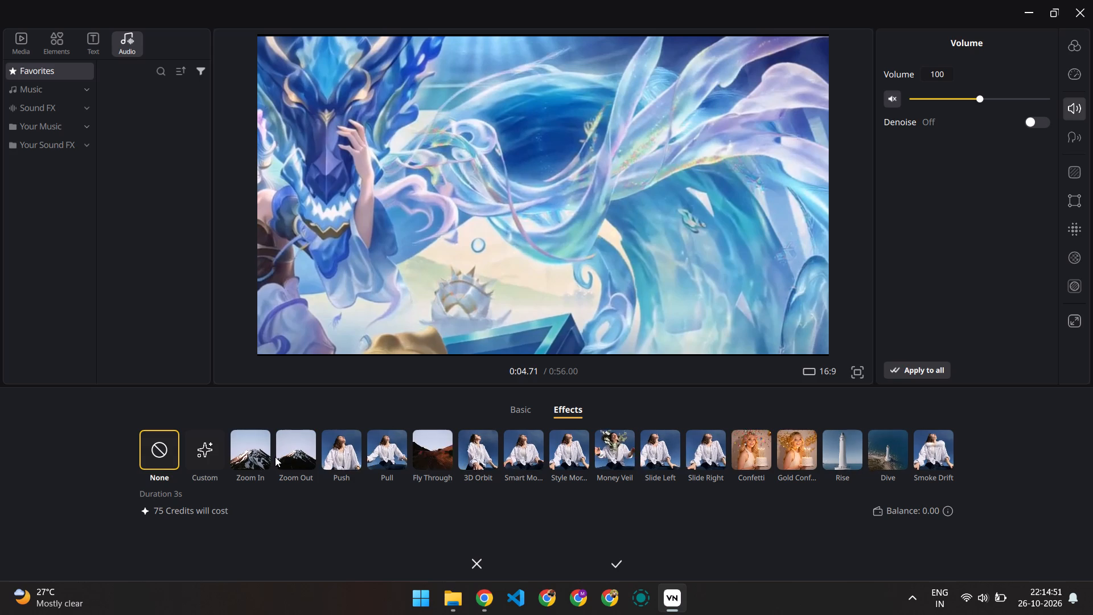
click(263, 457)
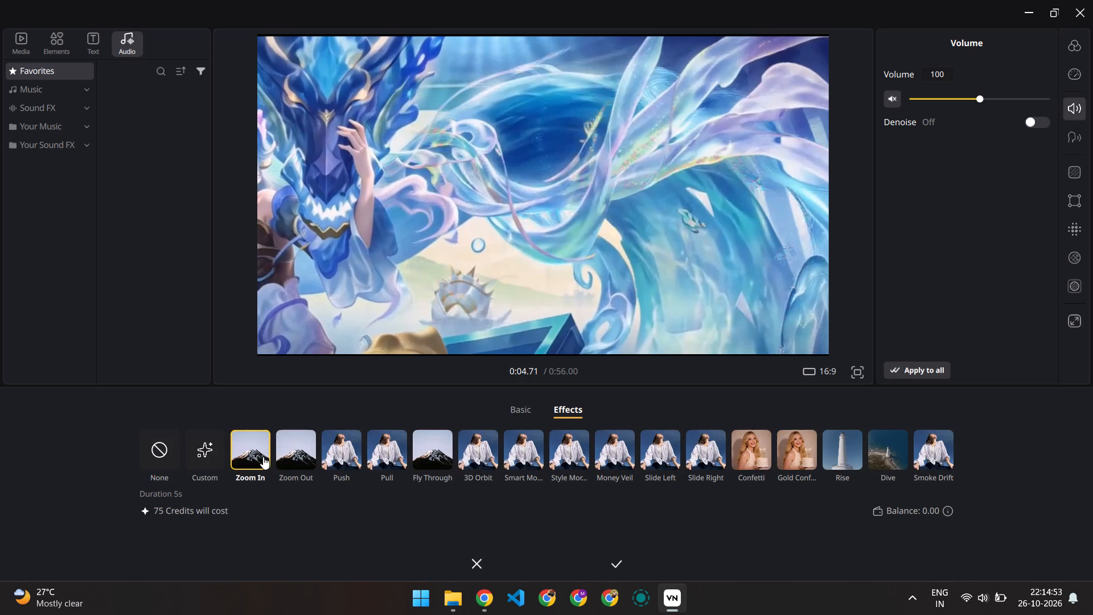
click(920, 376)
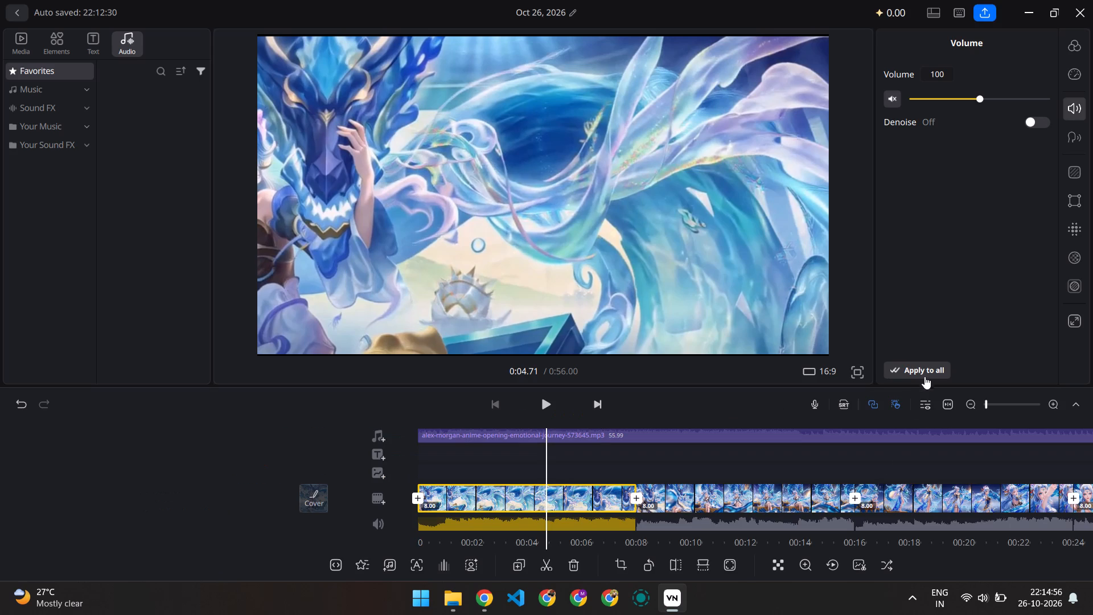
Play the video from the beginning past the cut between the first and second clips to check how it runs.
scroll(544, 474, right, 5)
scroll(544, 474, right, 20)
scroll(544, 474, right, 3)
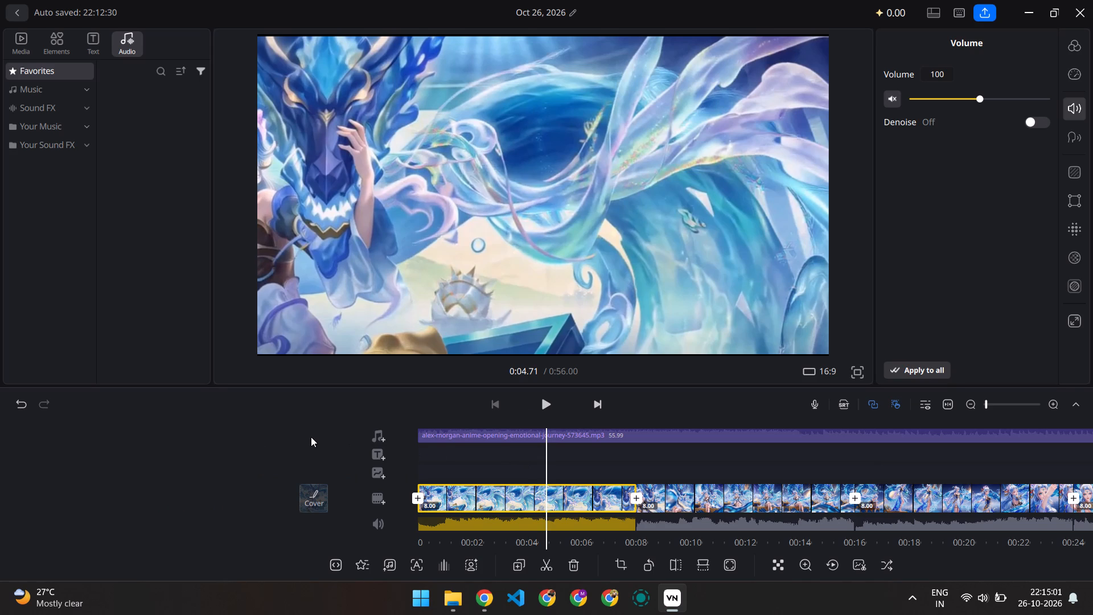
click(311, 437)
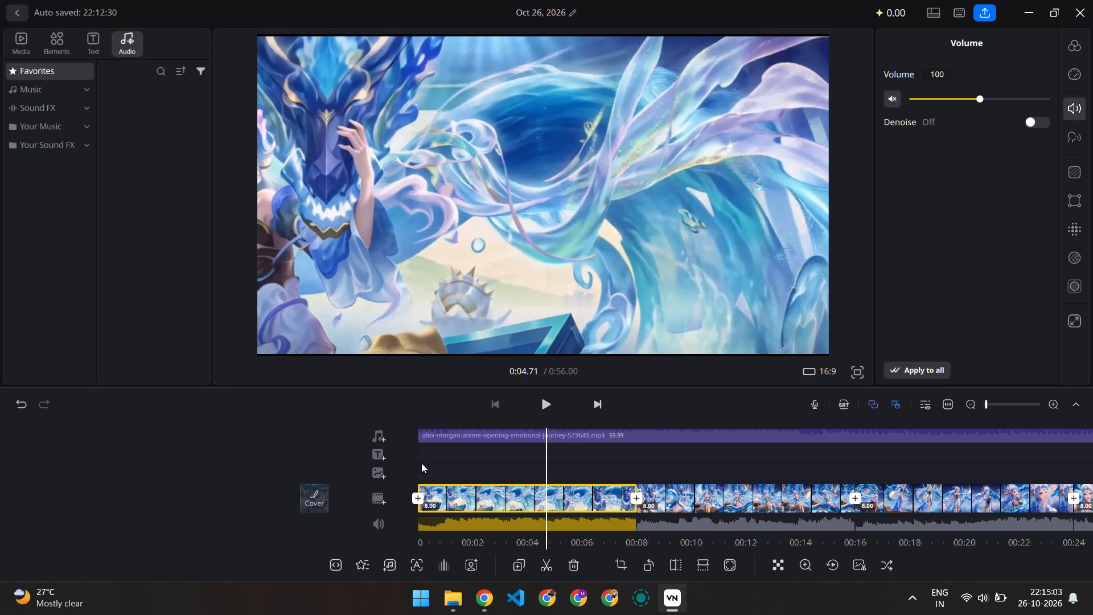
click(421, 463)
click(460, 495)
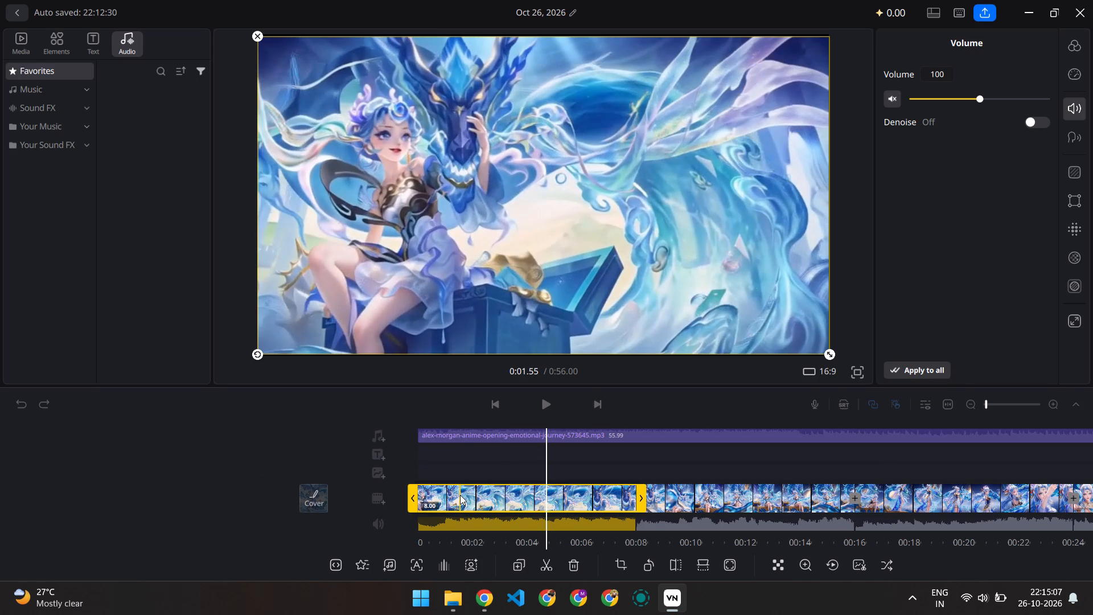
click(236, 452)
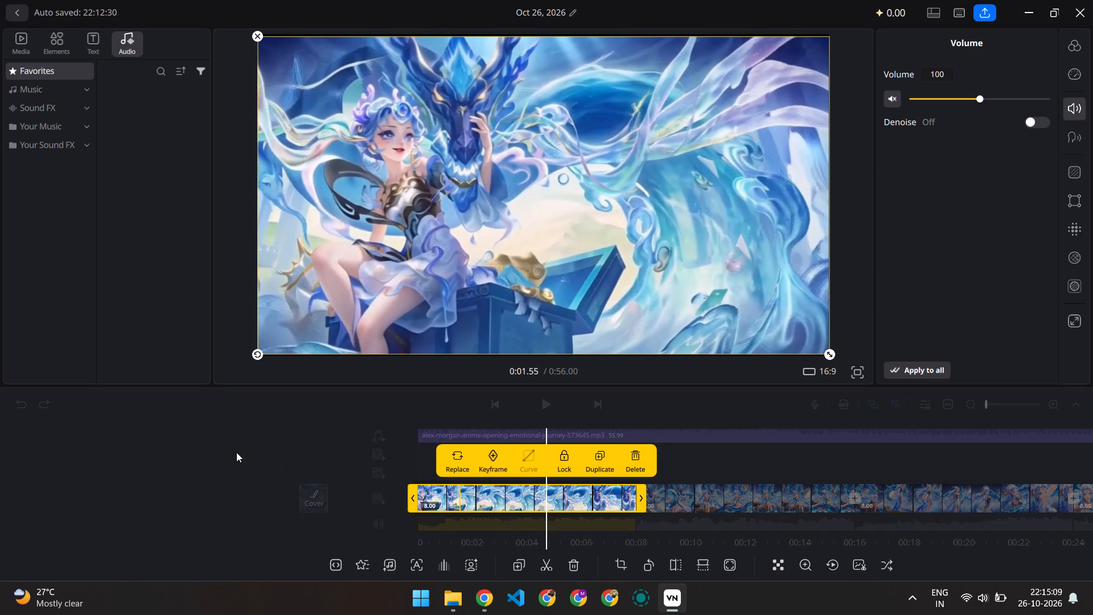
scroll(236, 452, right, 3)
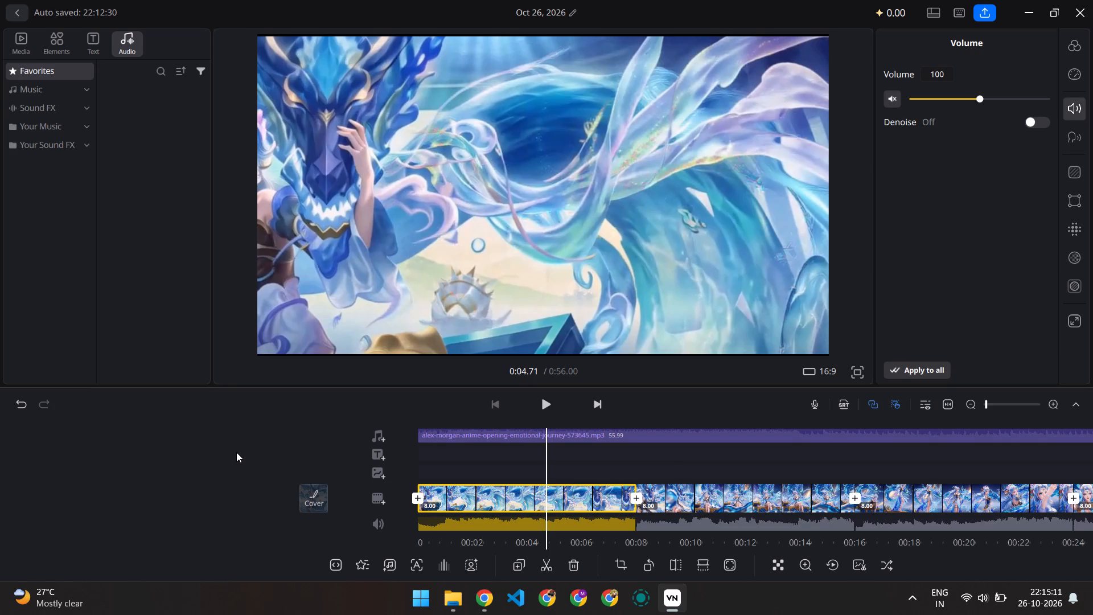
scroll(236, 452, right, 12)
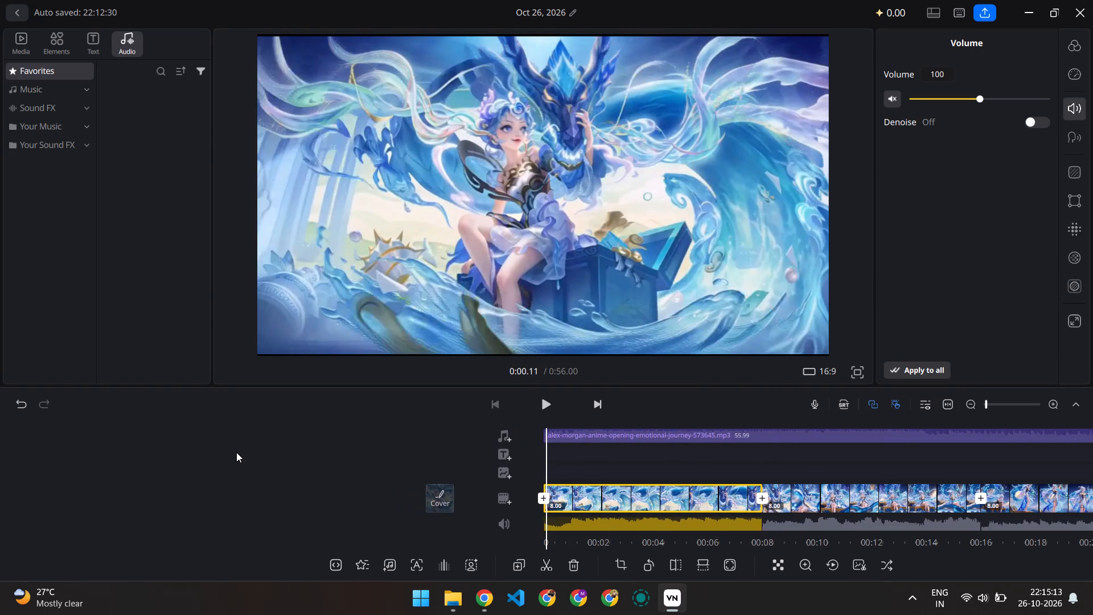
click(543, 409)
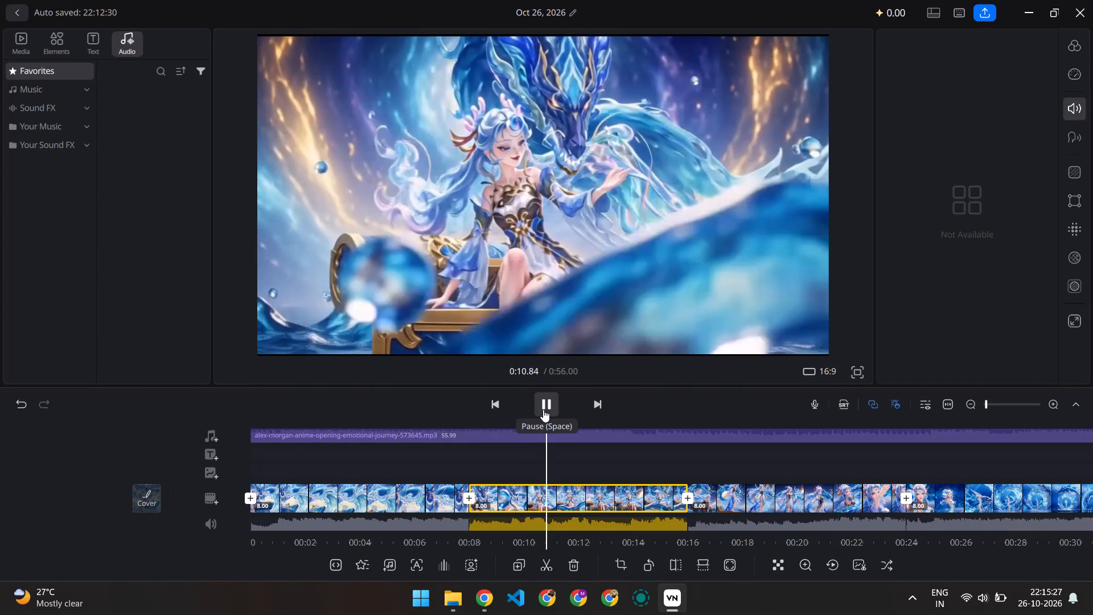
click(543, 409)
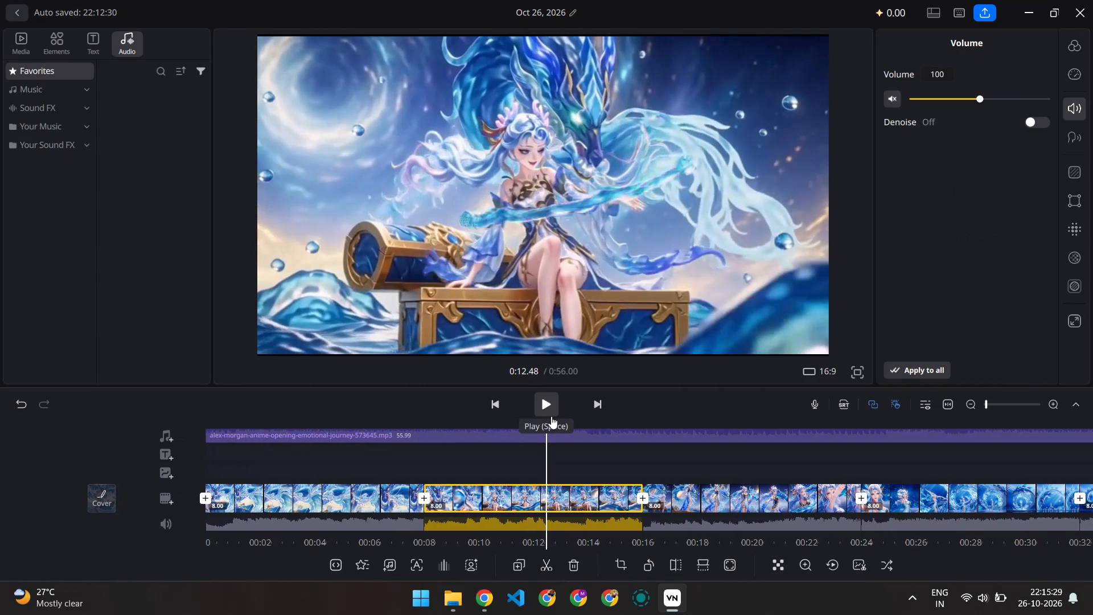
Add a text title reading "tux.hok" at the beginning of the timeline.
scroll(488, 452, right, 20)
scroll(488, 452, right, 20)
scroll(488, 452, right, 20)
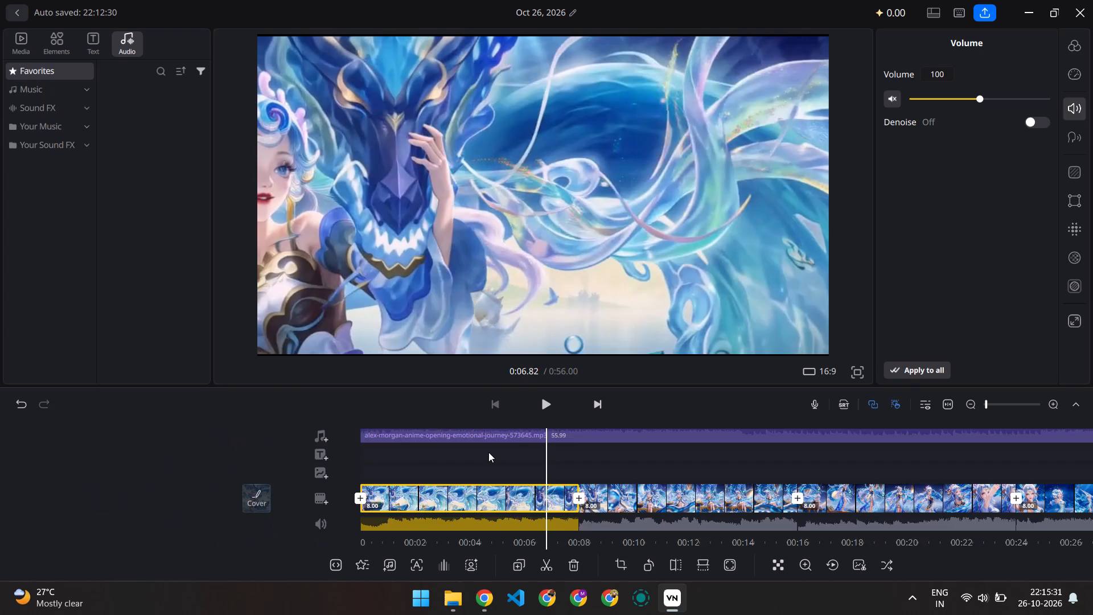
scroll(488, 452, right, 20)
scroll(488, 452, right, 15)
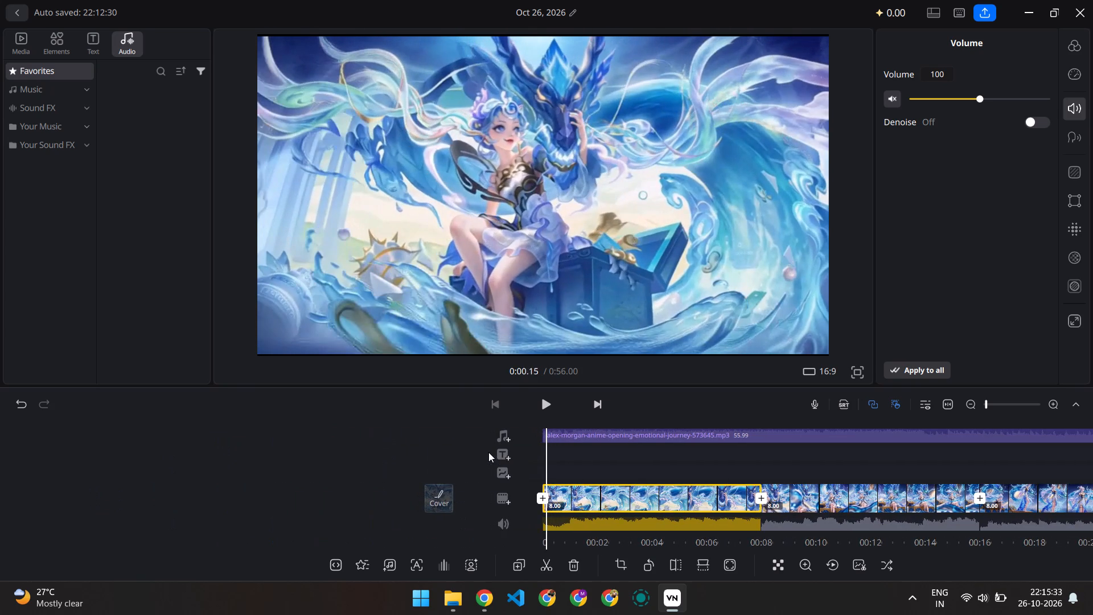
click(505, 454)
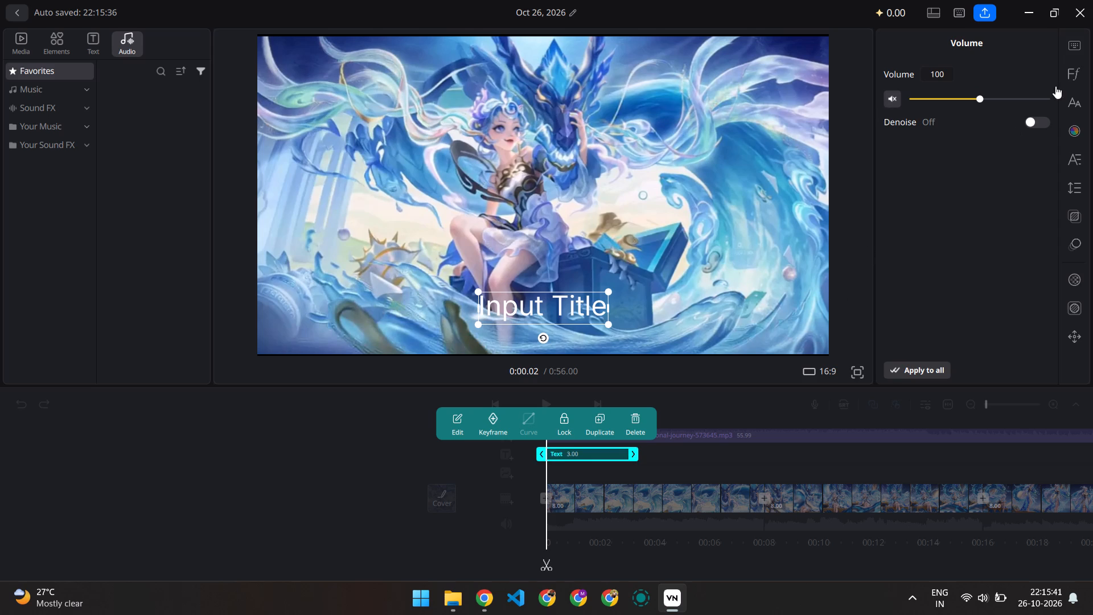
click(1078, 47)
click(951, 105)
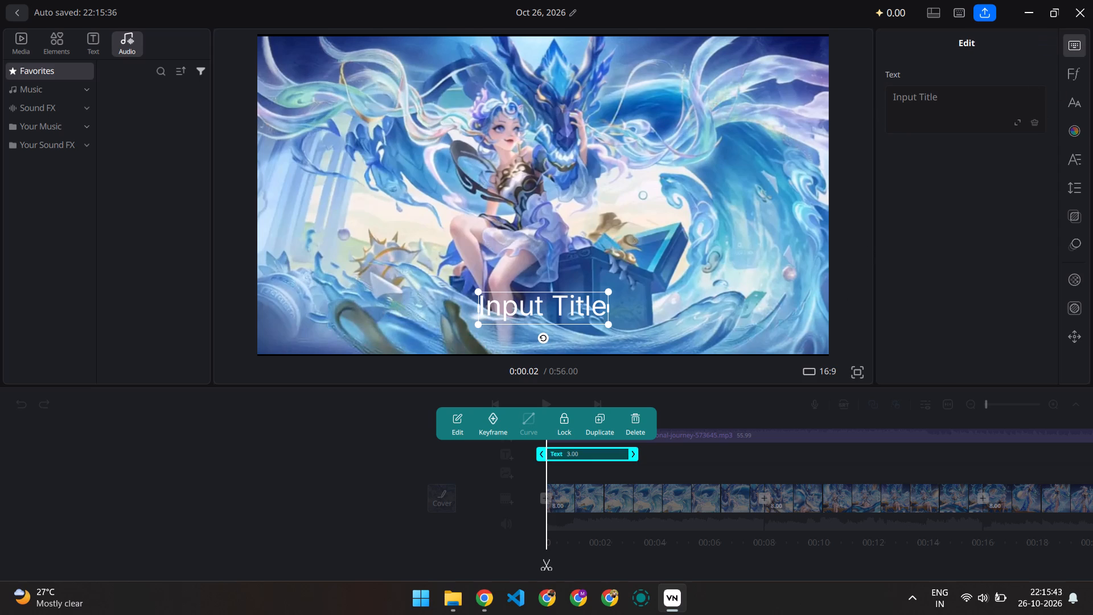
text(tu)
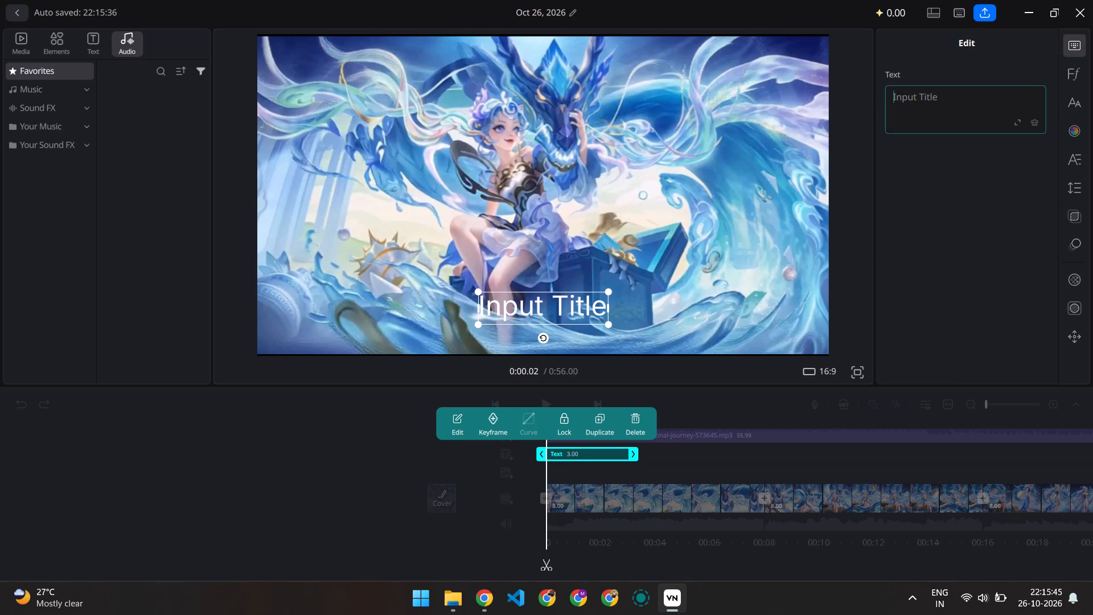
text(x.hok)
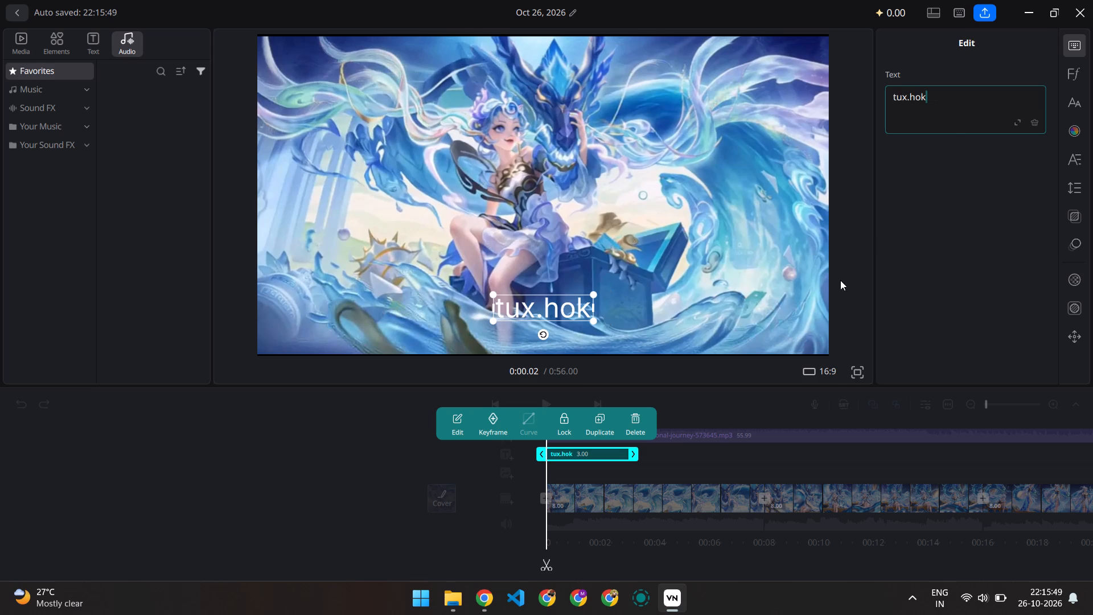
click(892, 100)
Examine the available fonts for the tux.hok title, going through the document, recently used and language fonts.
click(1076, 76)
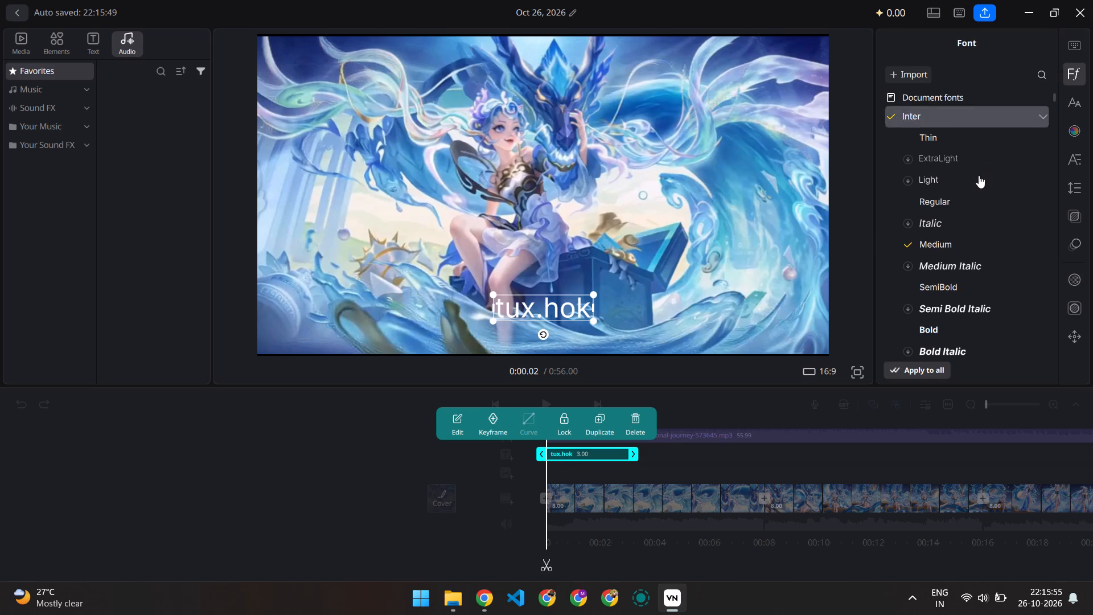
scroll(979, 175, down, 1)
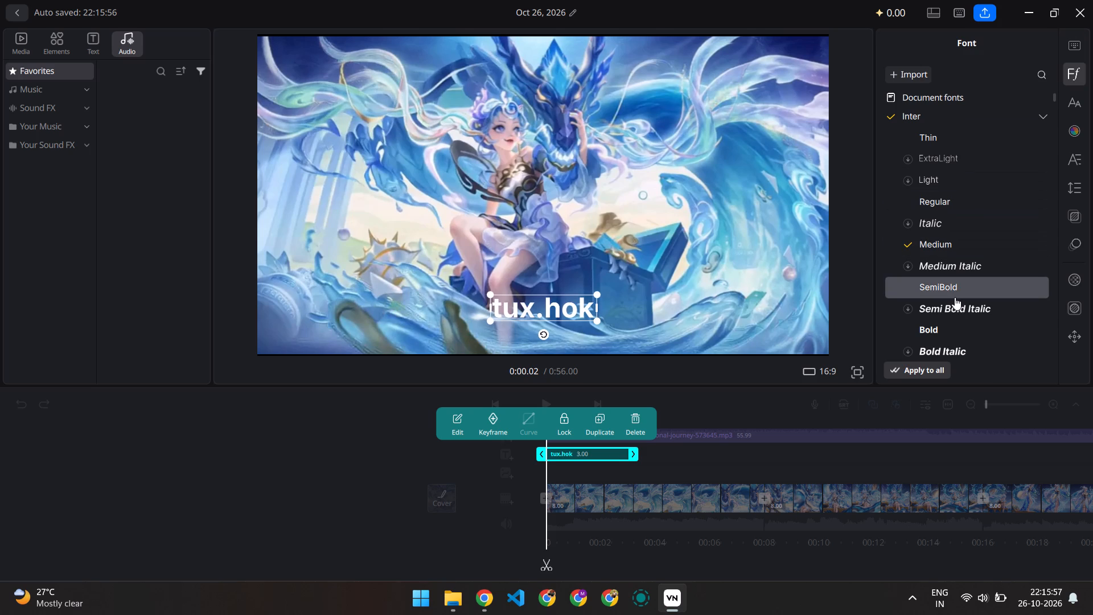
scroll(955, 297, down, 3)
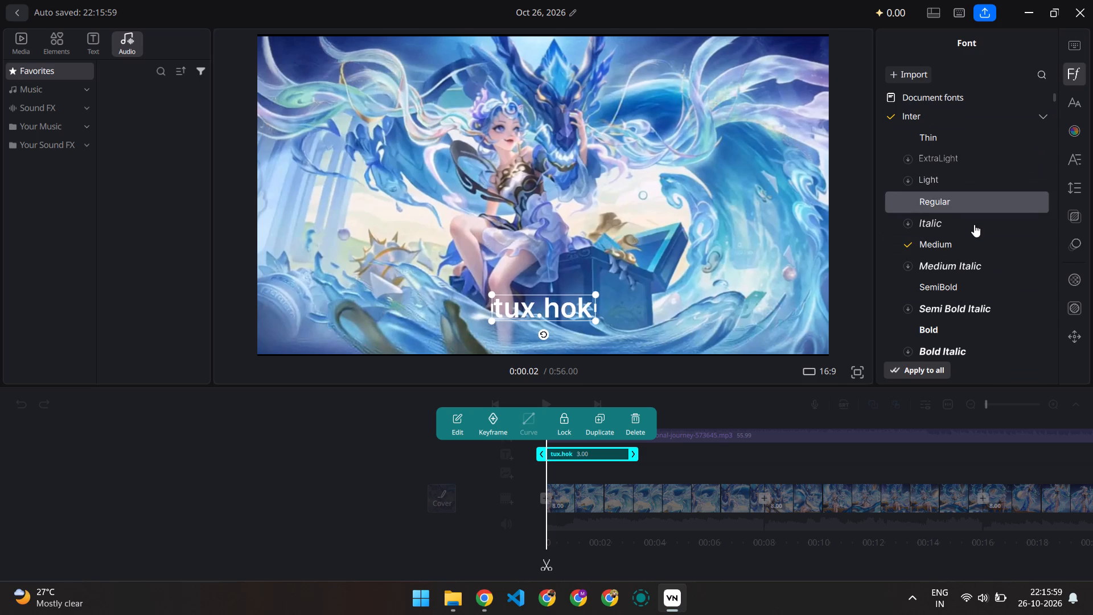
scroll(974, 224, down, 16)
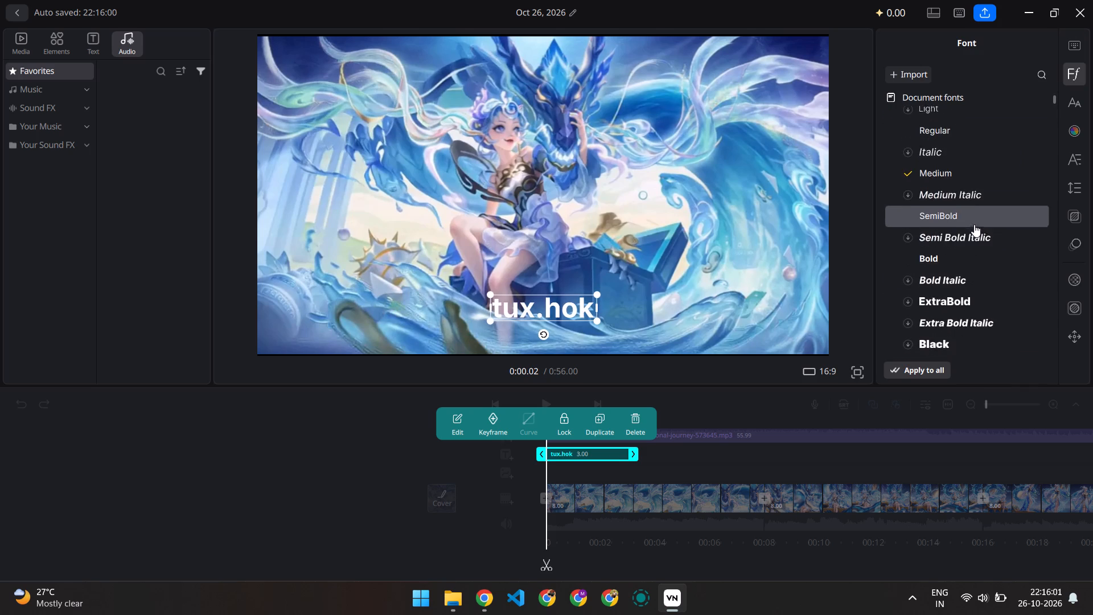
scroll(974, 224, down, 17)
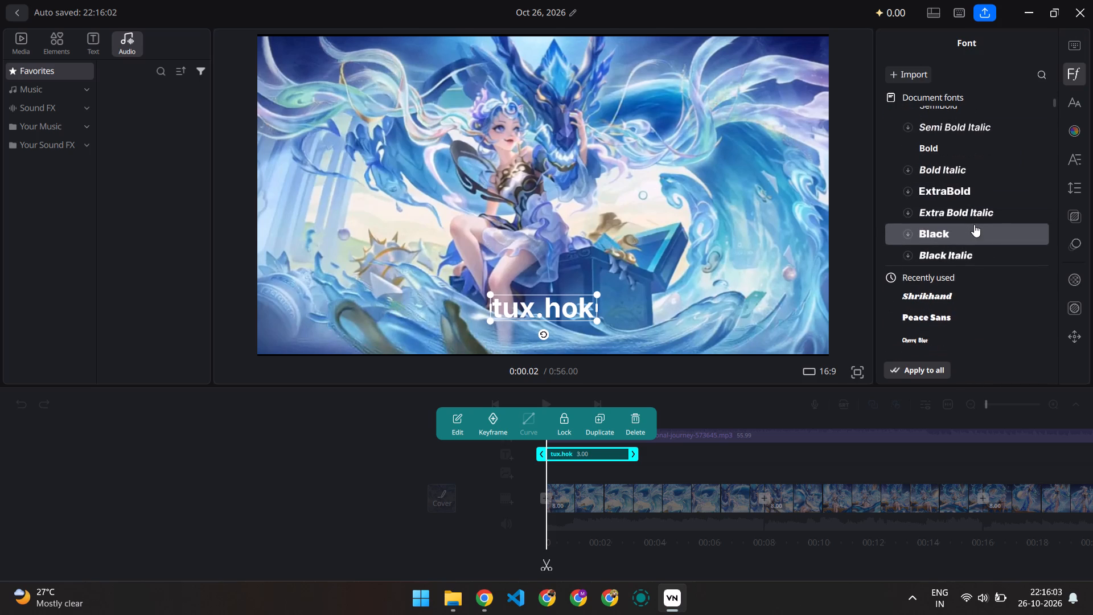
scroll(974, 224, down, 10)
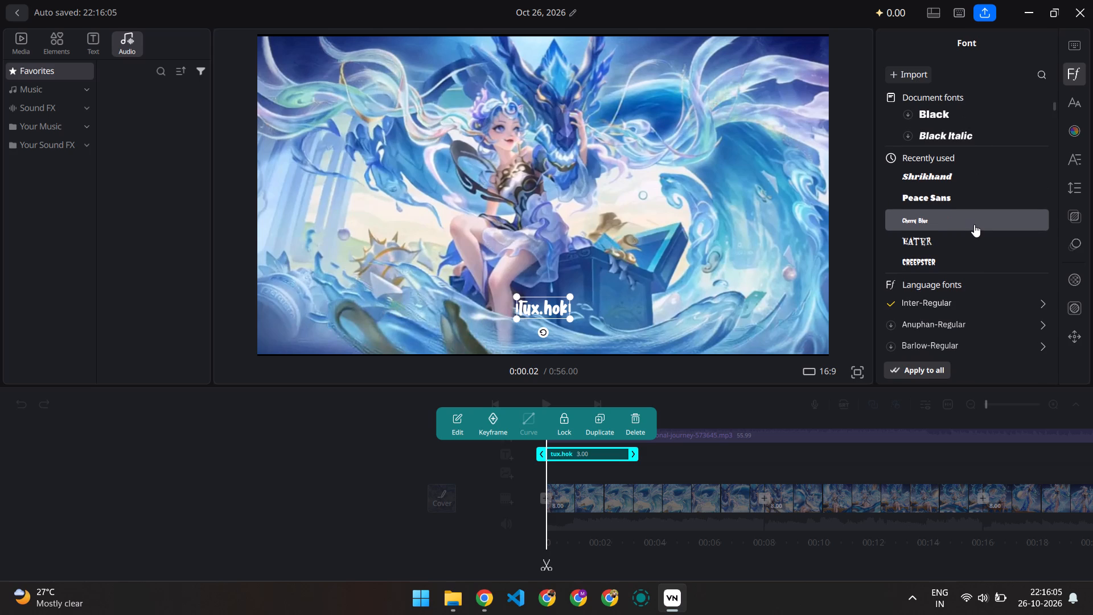
scroll(974, 224, down, 20)
scroll(974, 224, down, 9)
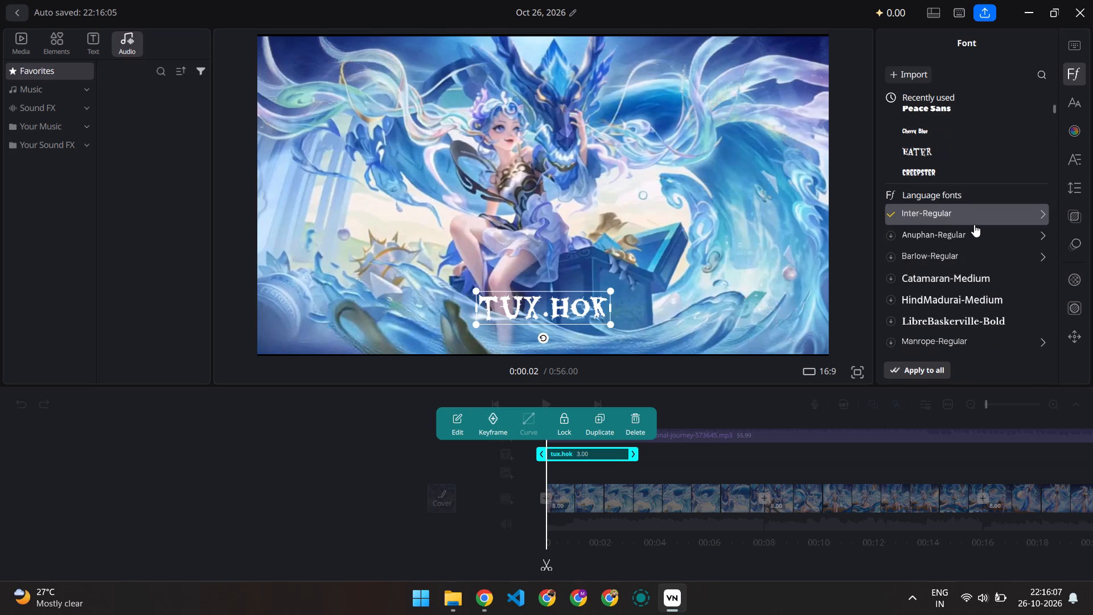
scroll(974, 224, down, 9)
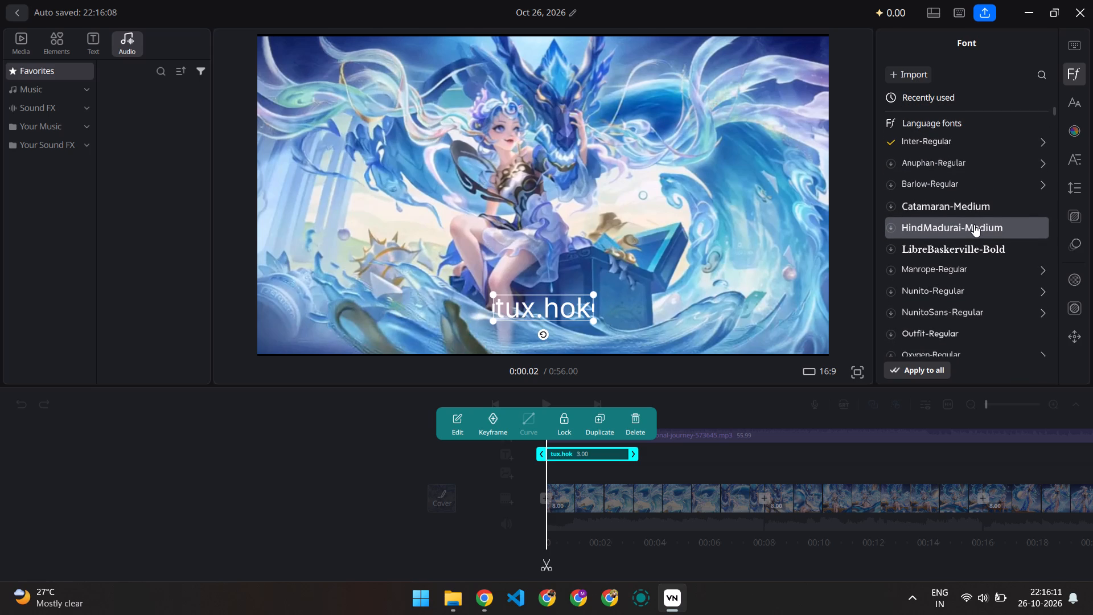
scroll(974, 224, down, 3)
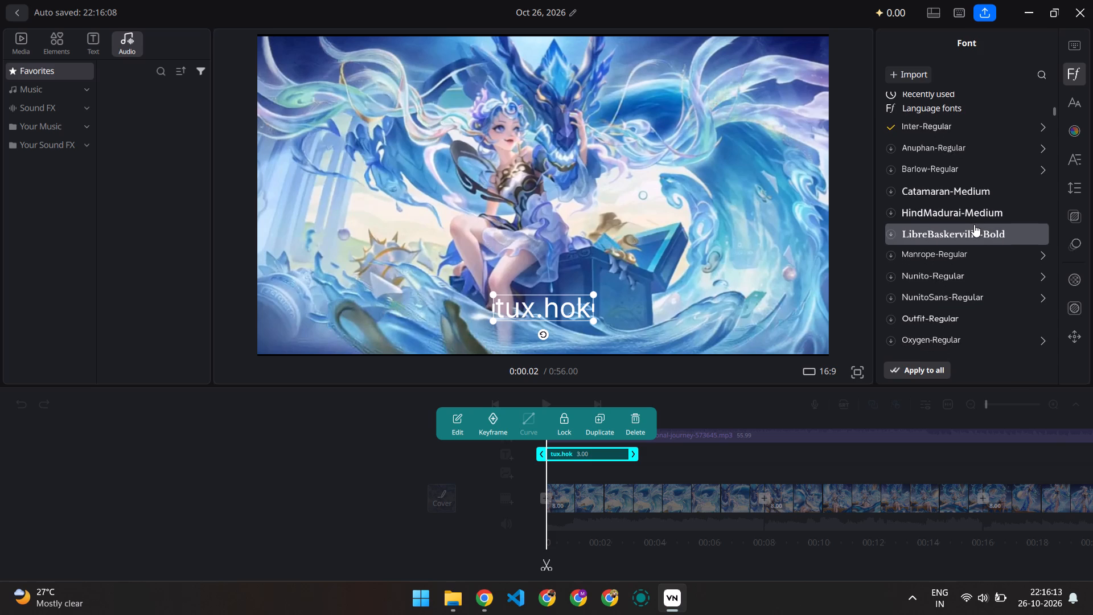
scroll(974, 224, down, 19)
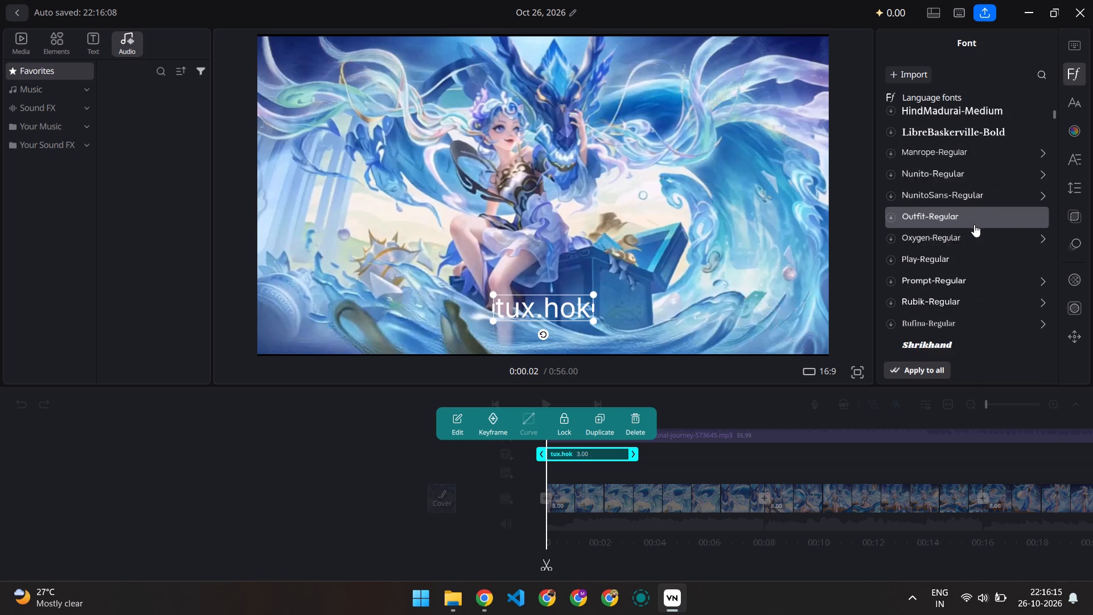
scroll(974, 224, down, 1)
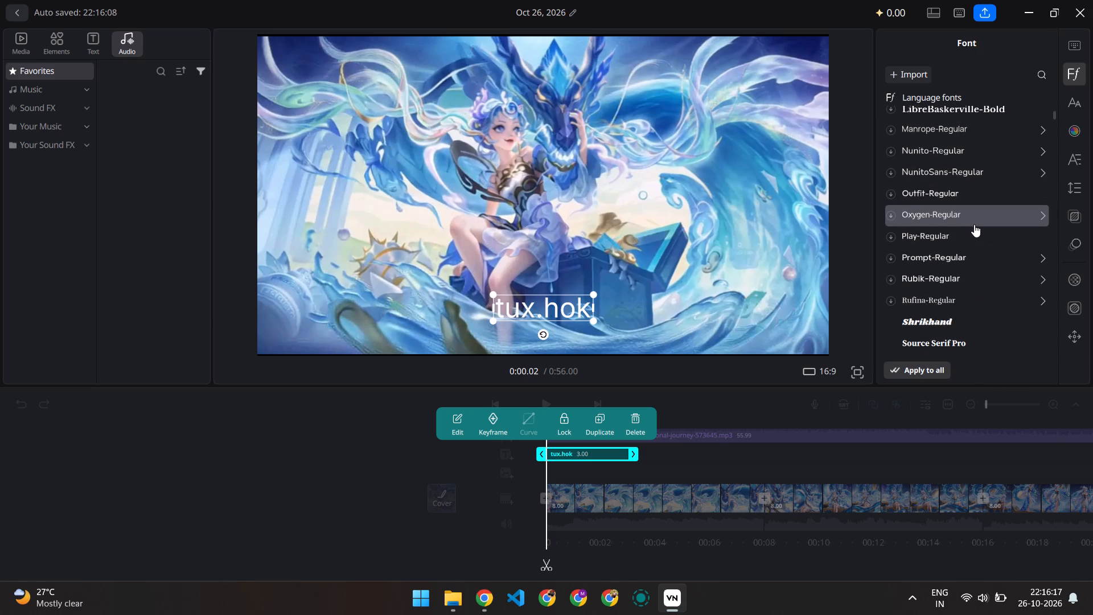
scroll(974, 224, down, 2)
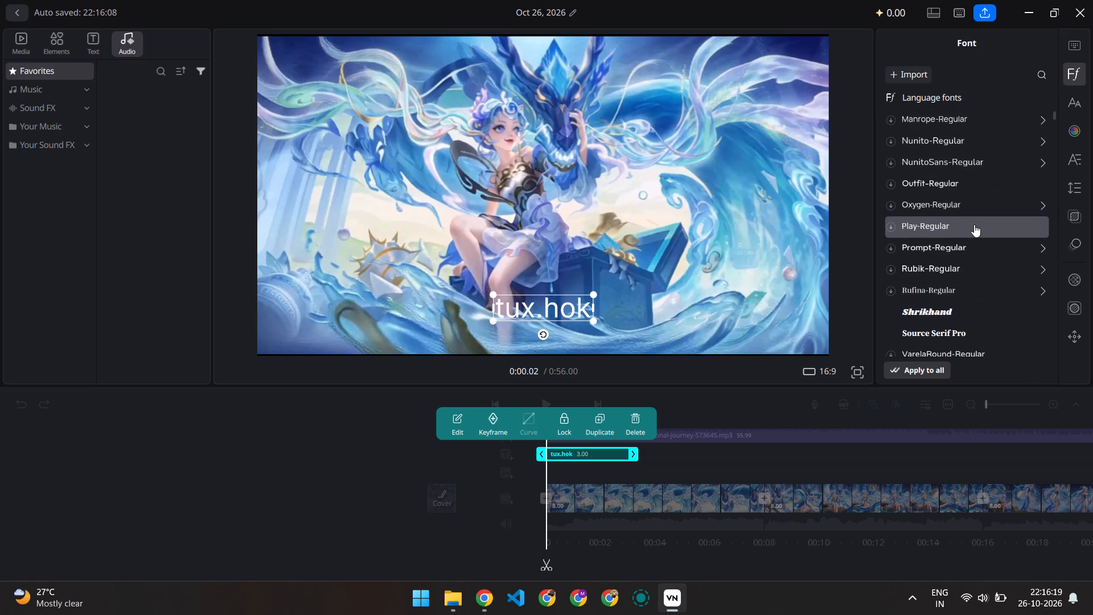
scroll(974, 224, down, 2)
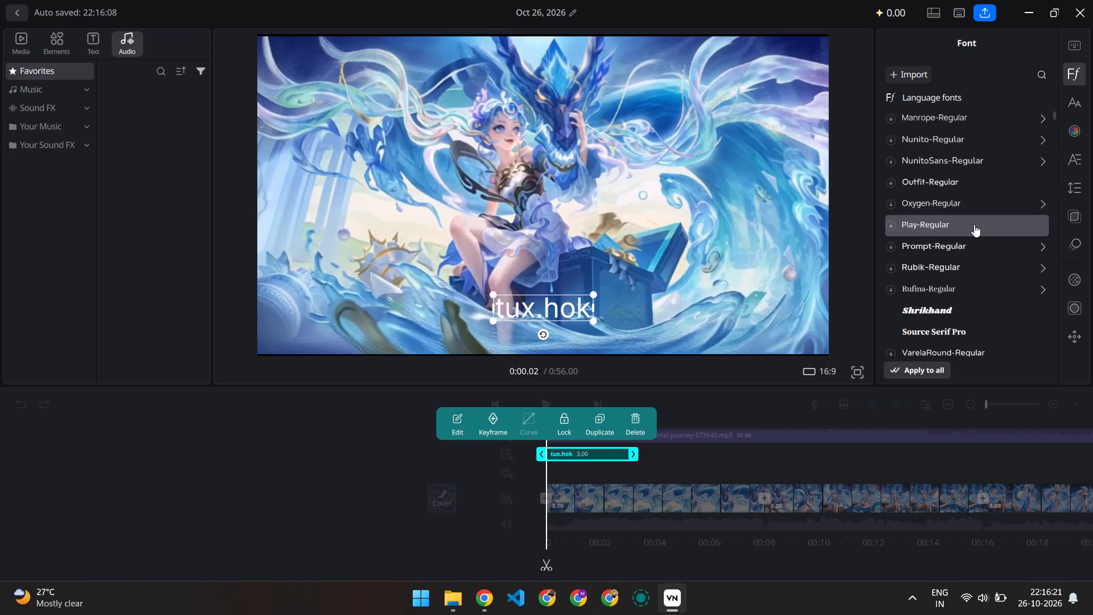
scroll(974, 224, down, 3)
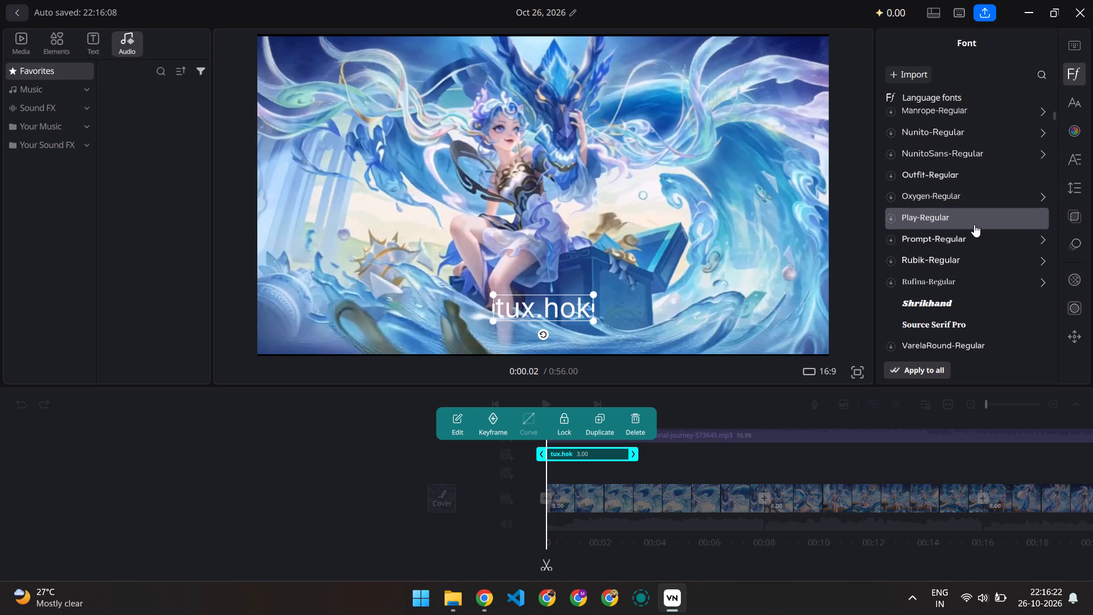
scroll(974, 224, down, 3)
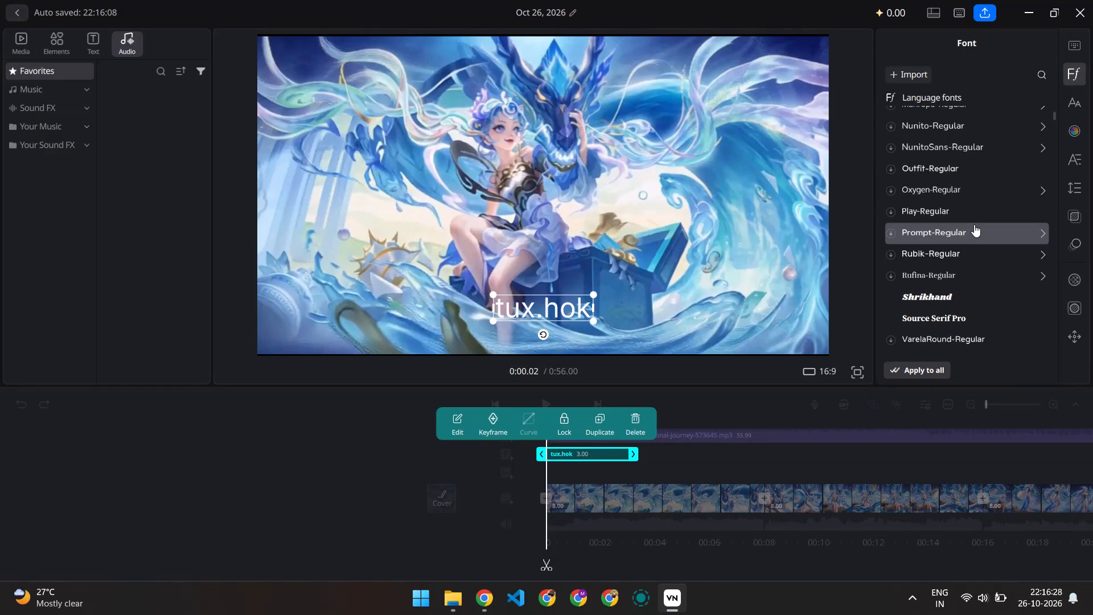
Try several language fonts on the tux.hok title, including Prompt and Play, and set it to Creepster.
double_click(974, 224)
scroll(974, 224, down, 2)
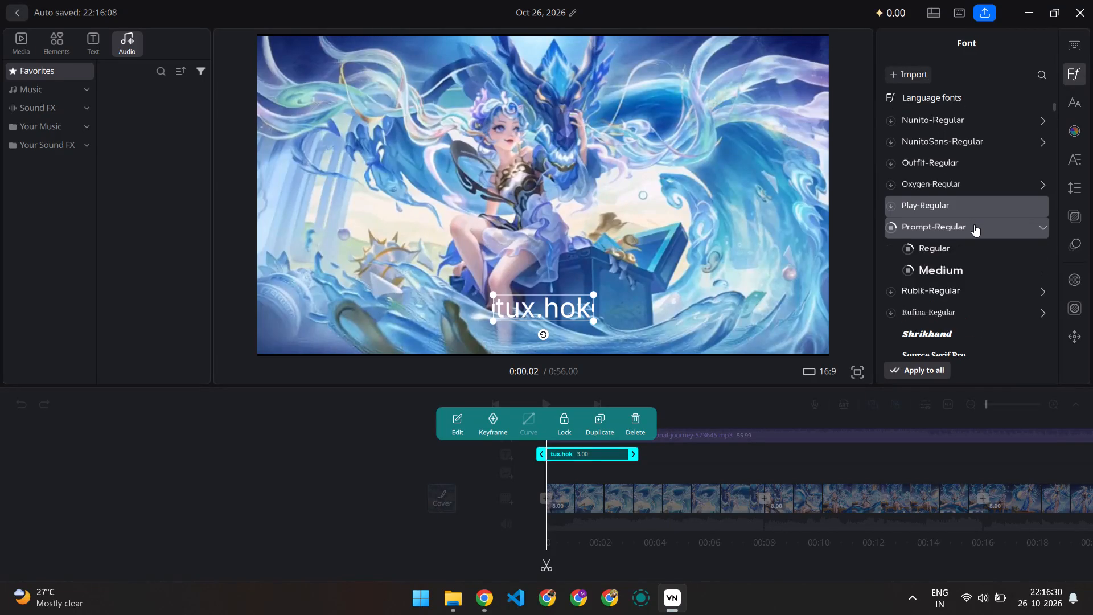
scroll(966, 311, down, 3)
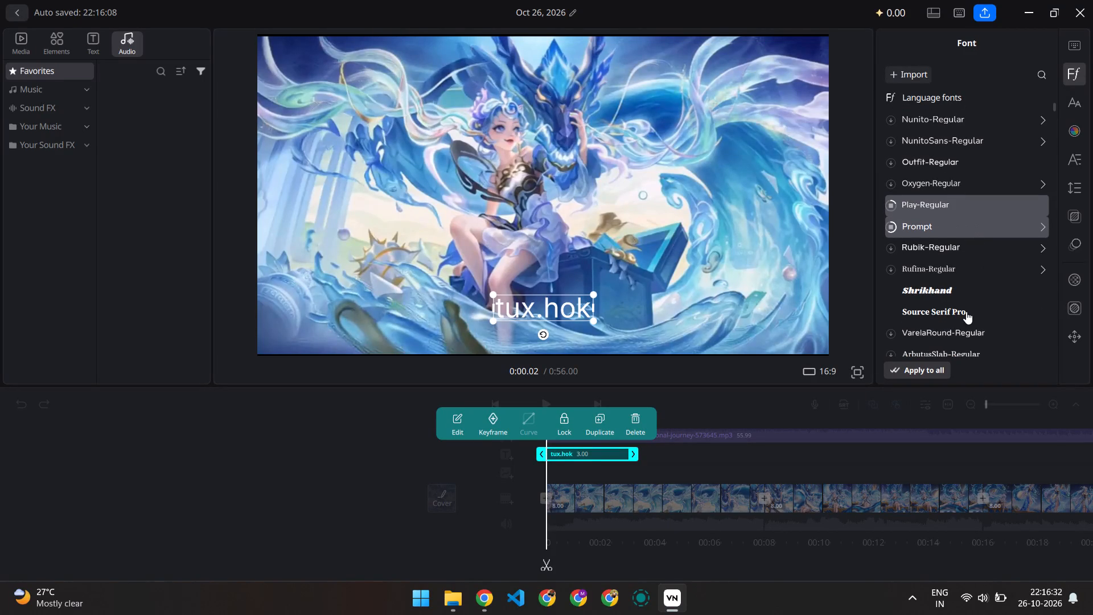
scroll(966, 311, down, 1)
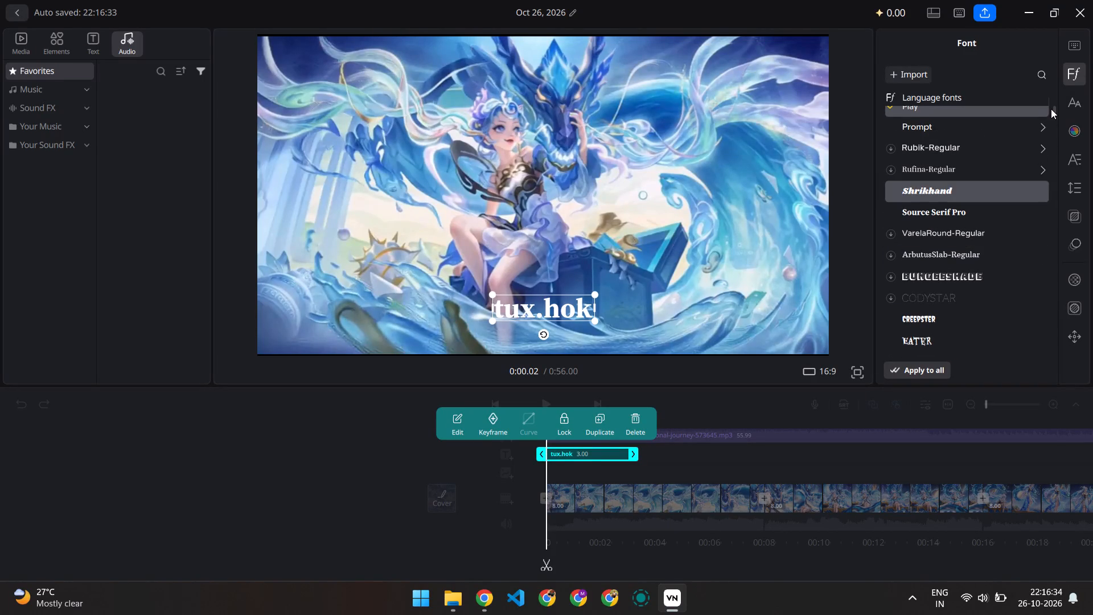
scroll(991, 312, down, 3)
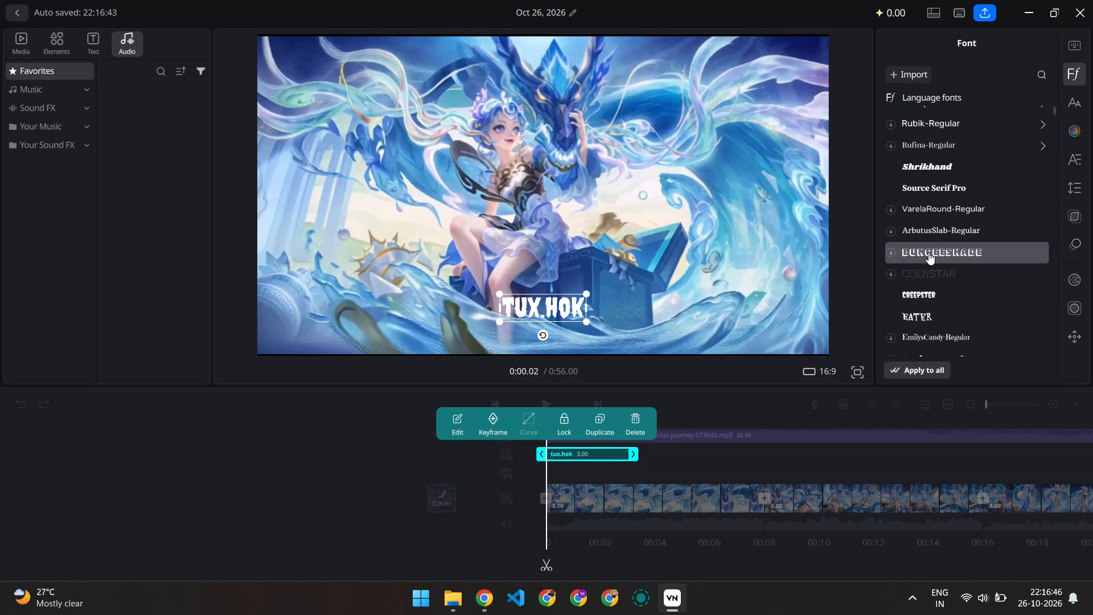
scroll(928, 252, down, 7)
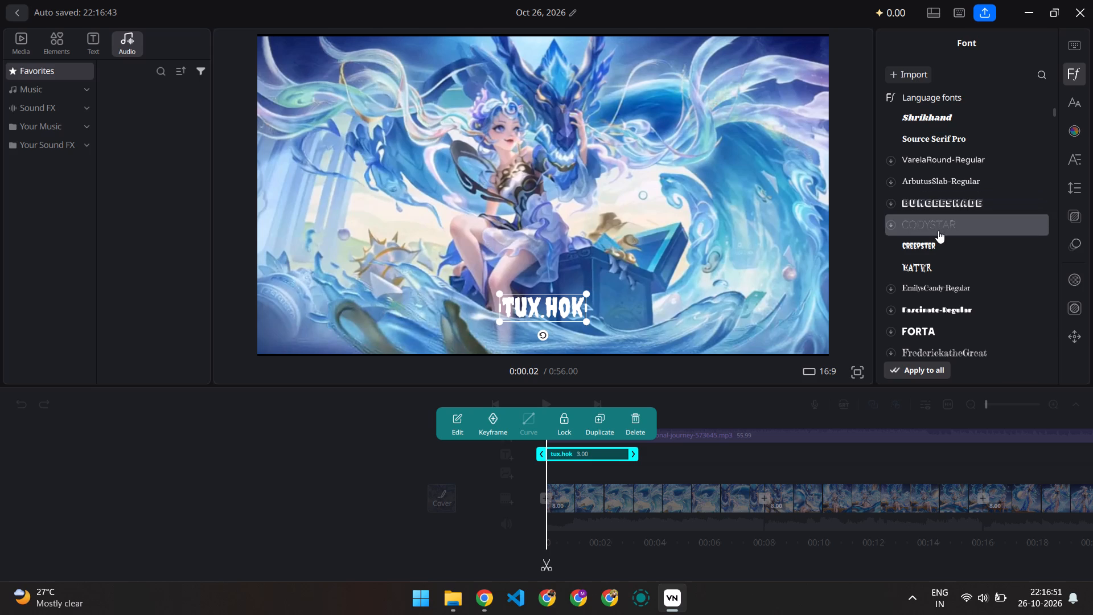
click(932, 244)
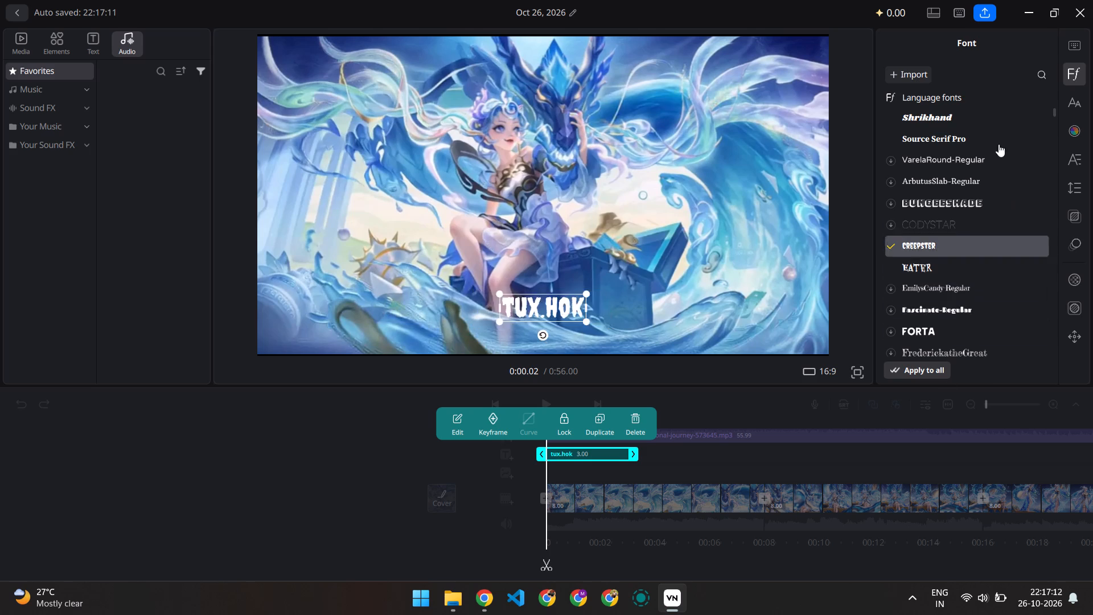
click(932, 249)
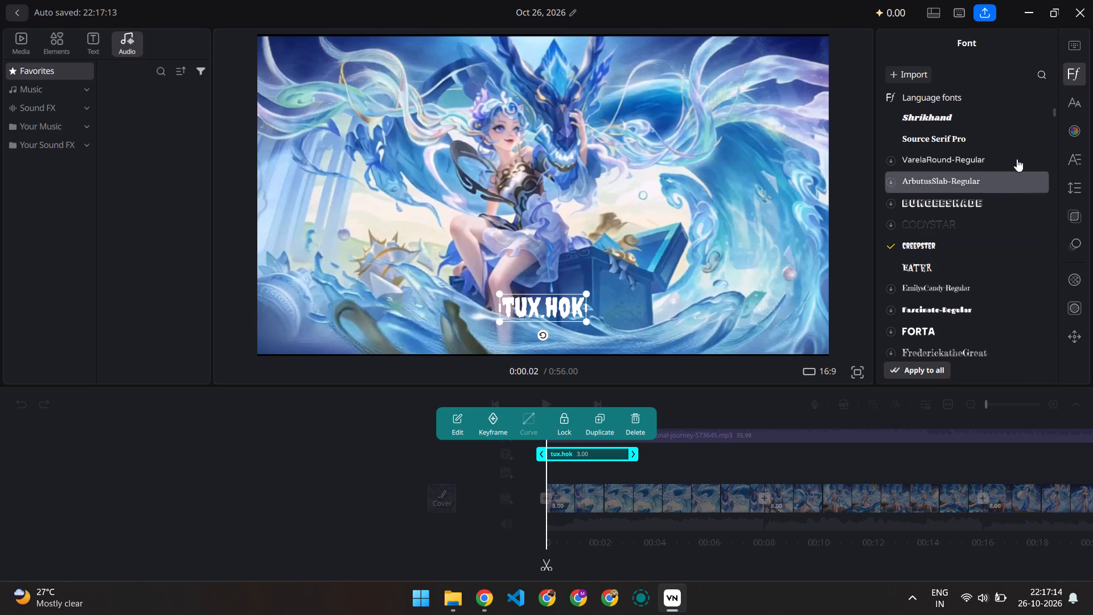
Extend the tux.hok title on the timeline to about 55.97 s so it spans the whole video.
click(361, 434)
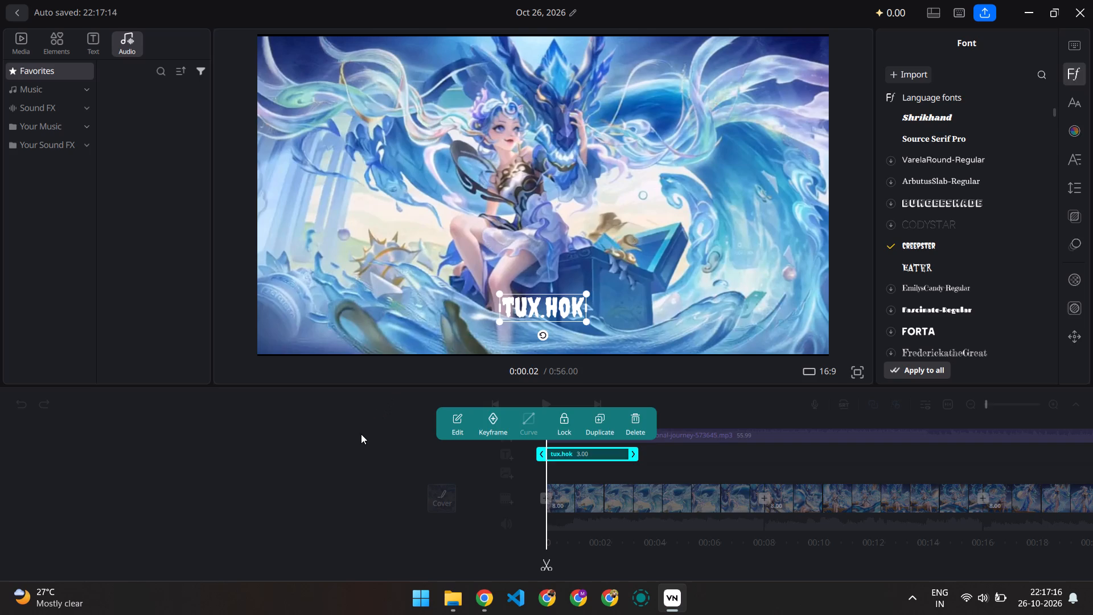
click(621, 458)
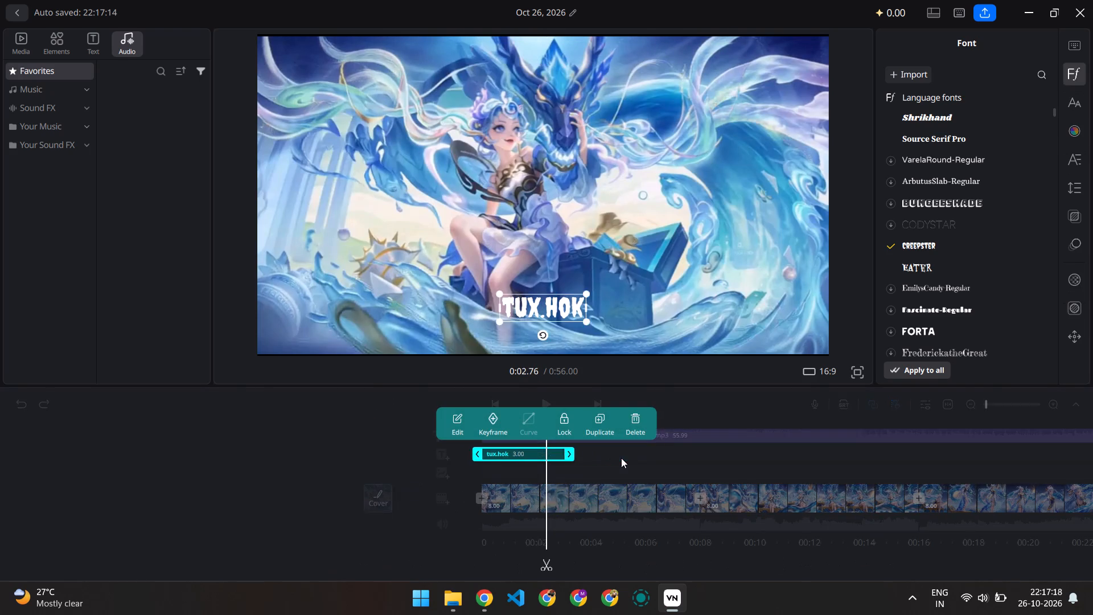
drag(557, 457, 795, 468)
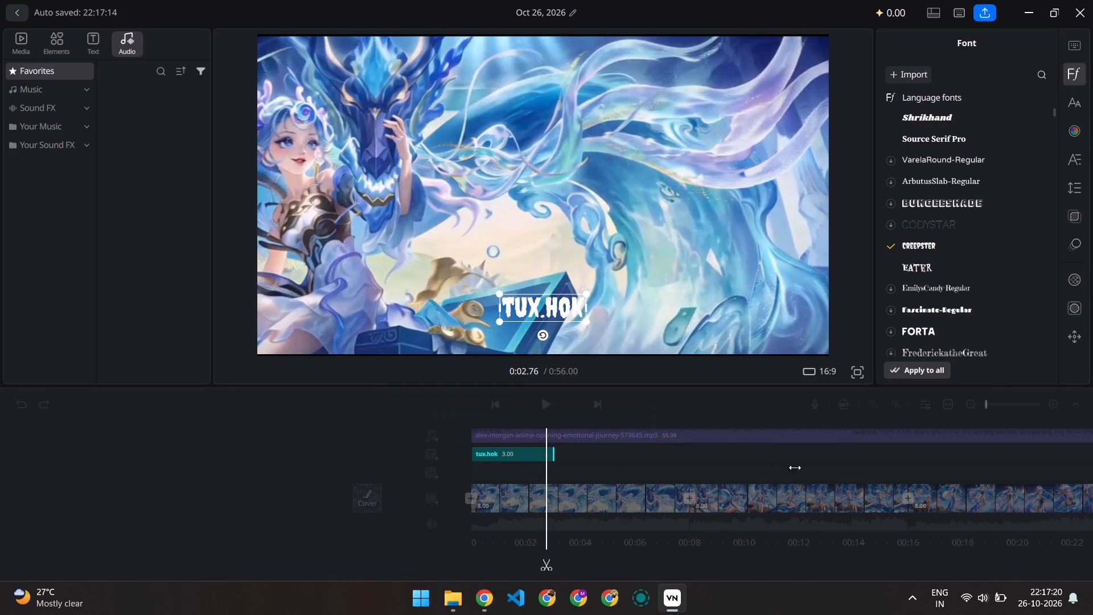
drag(795, 468, 1092, 465)
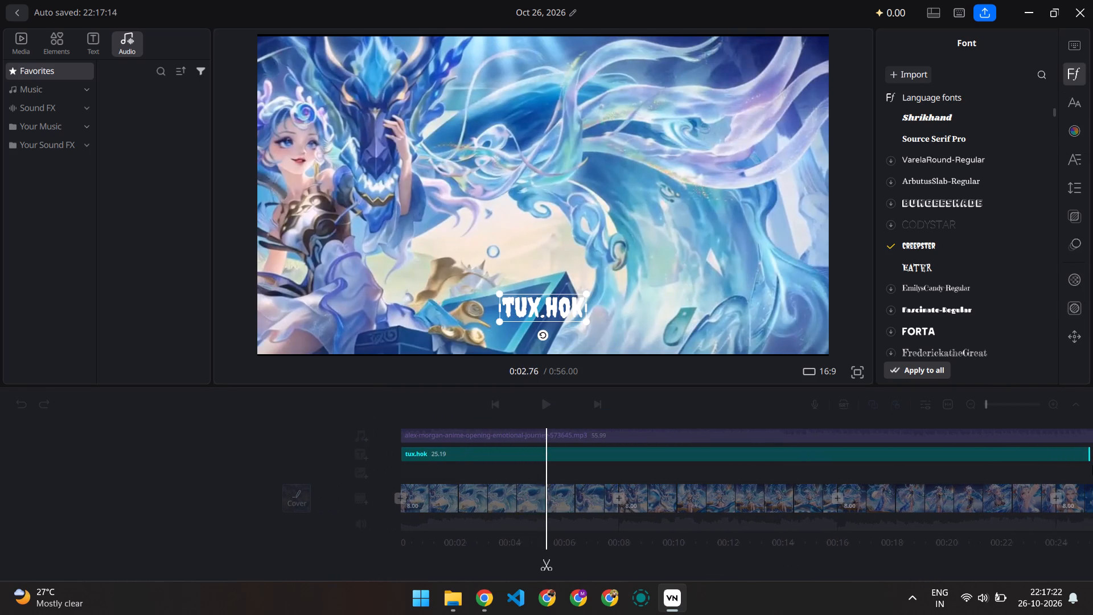
drag(1092, 465, 1092, 499)
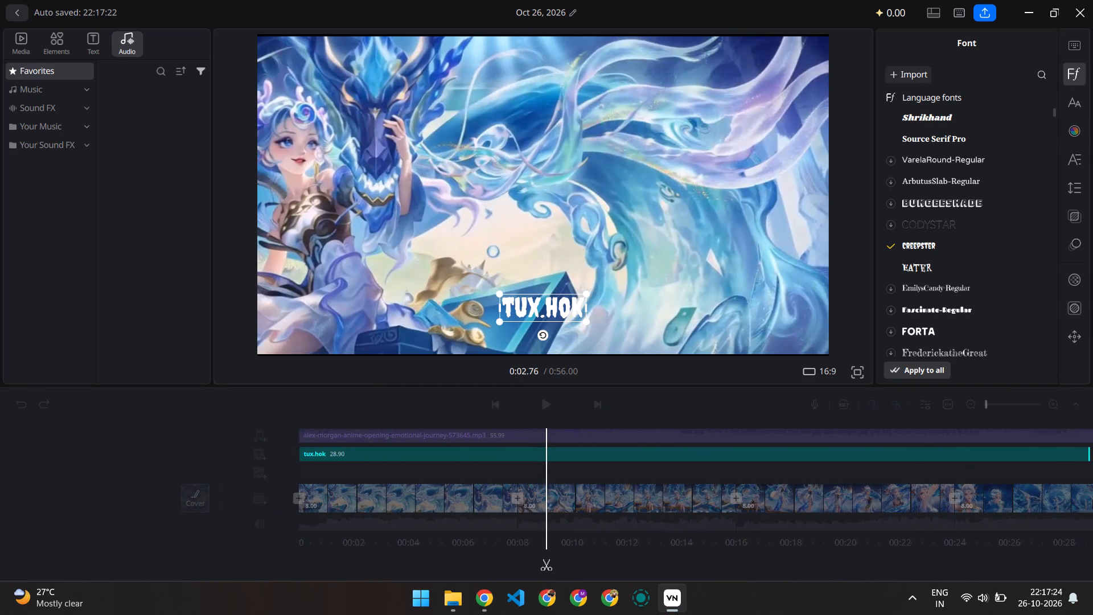
drag(1092, 499, 1092, 498)
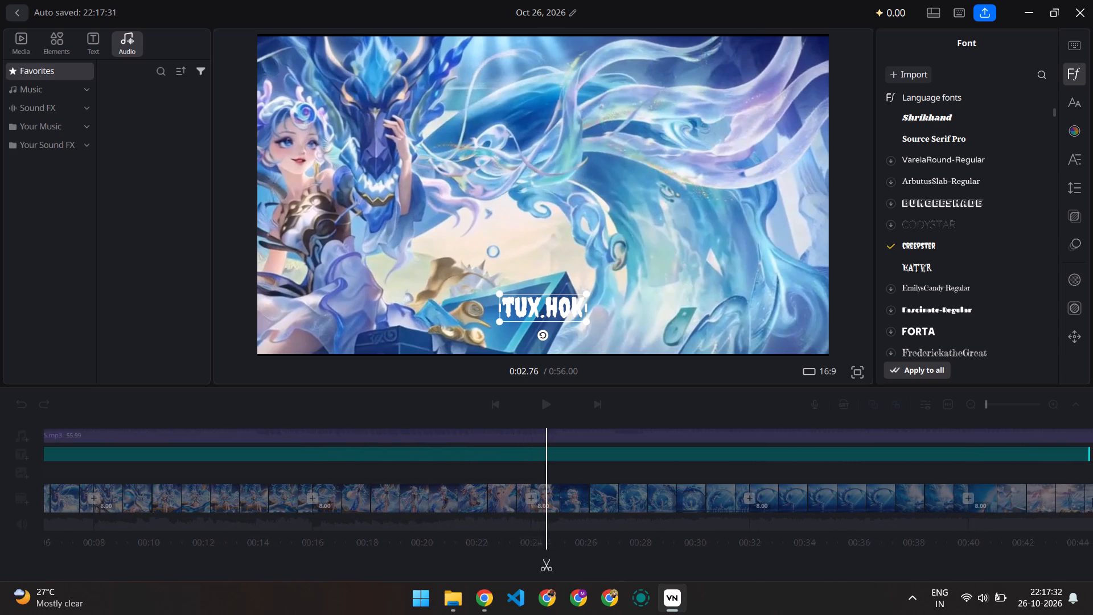
drag(1092, 498, 963, 489)
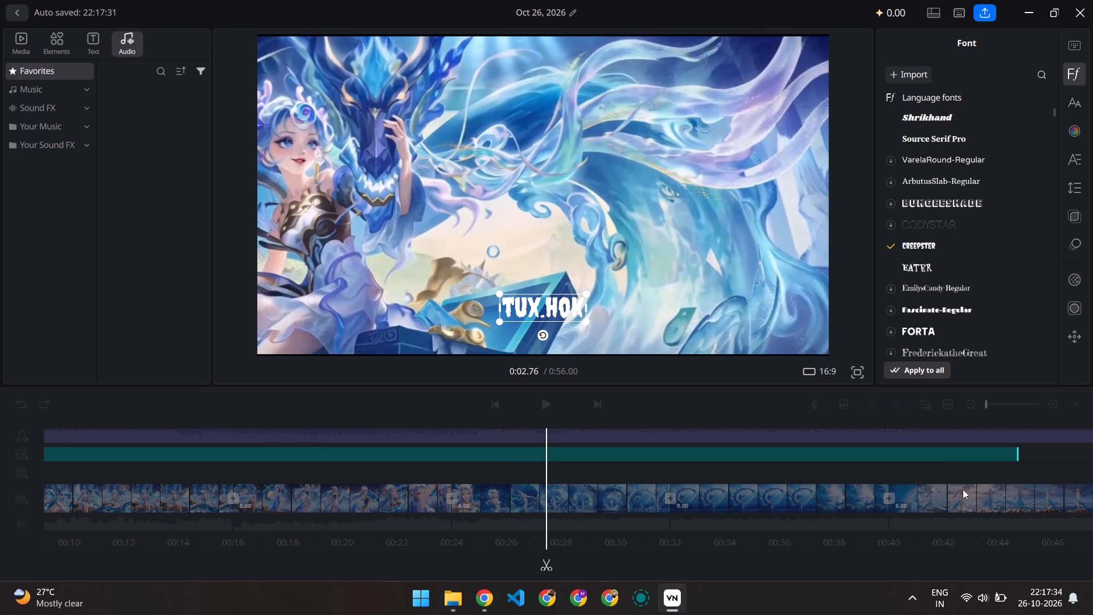
drag(963, 489, 1092, 475)
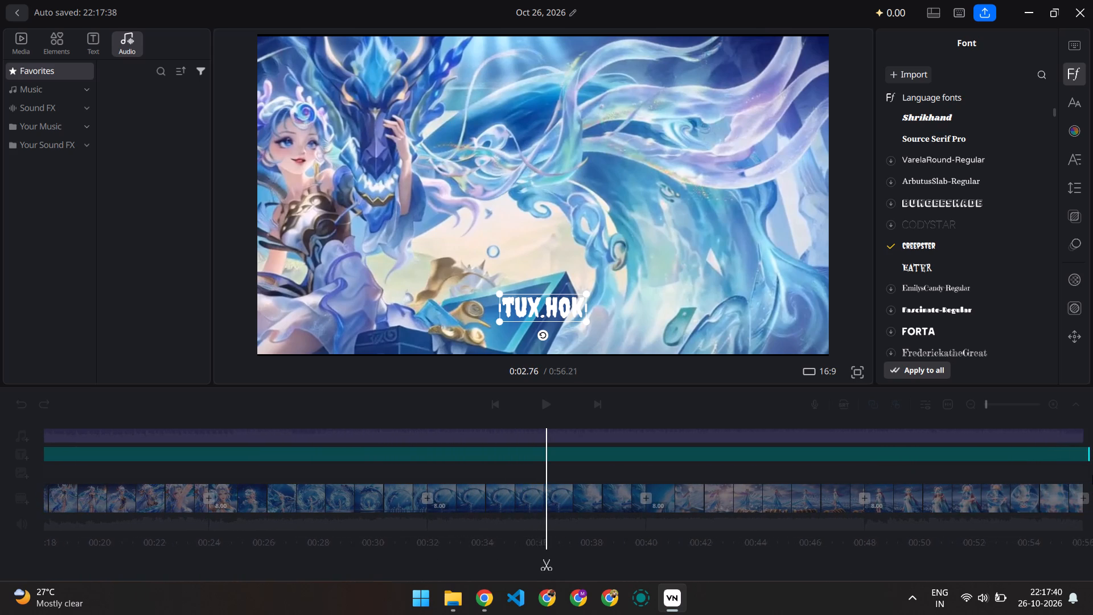
drag(1092, 475, 1045, 450)
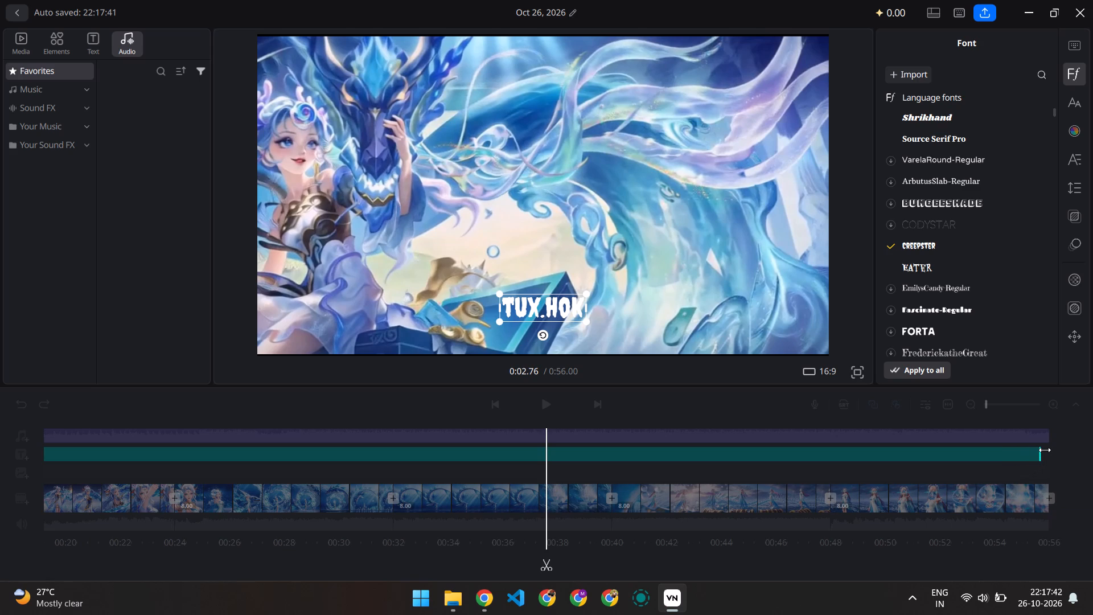
drag(1045, 450, 1049, 448)
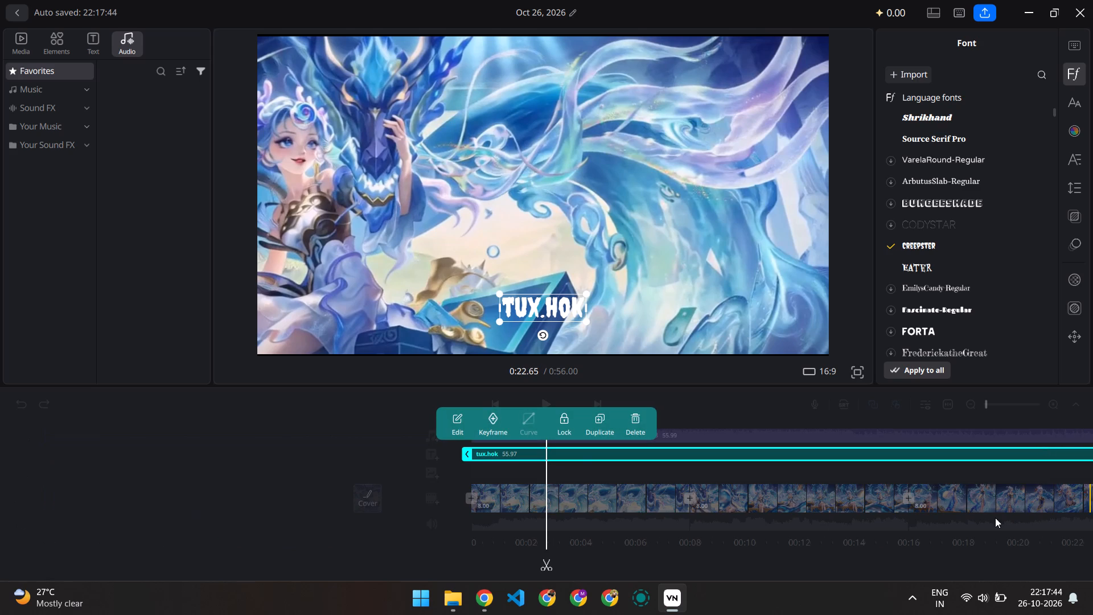
click(553, 311)
click(350, 404)
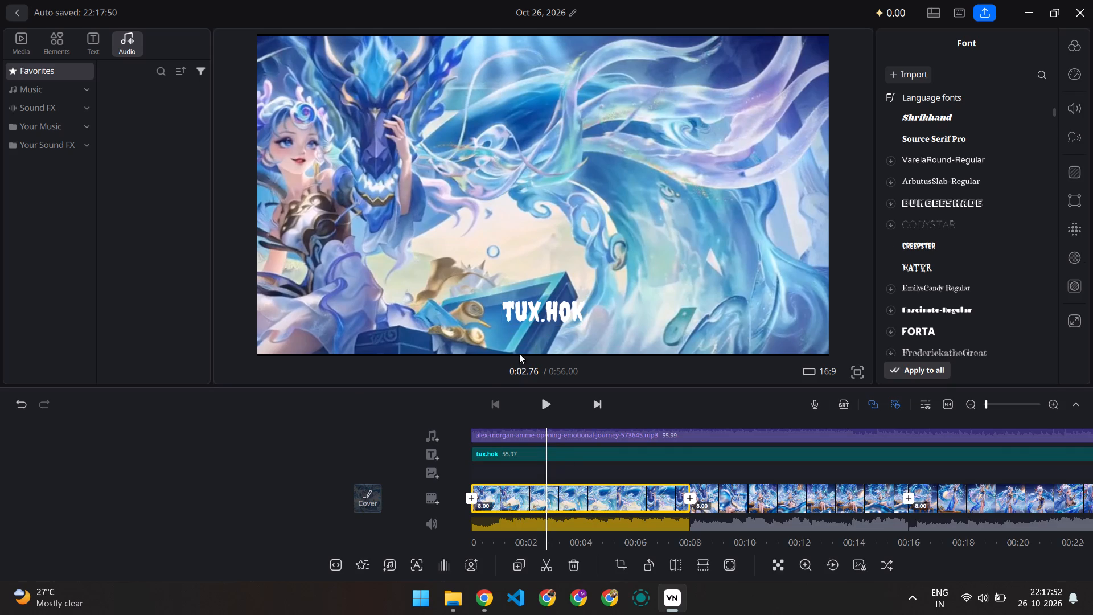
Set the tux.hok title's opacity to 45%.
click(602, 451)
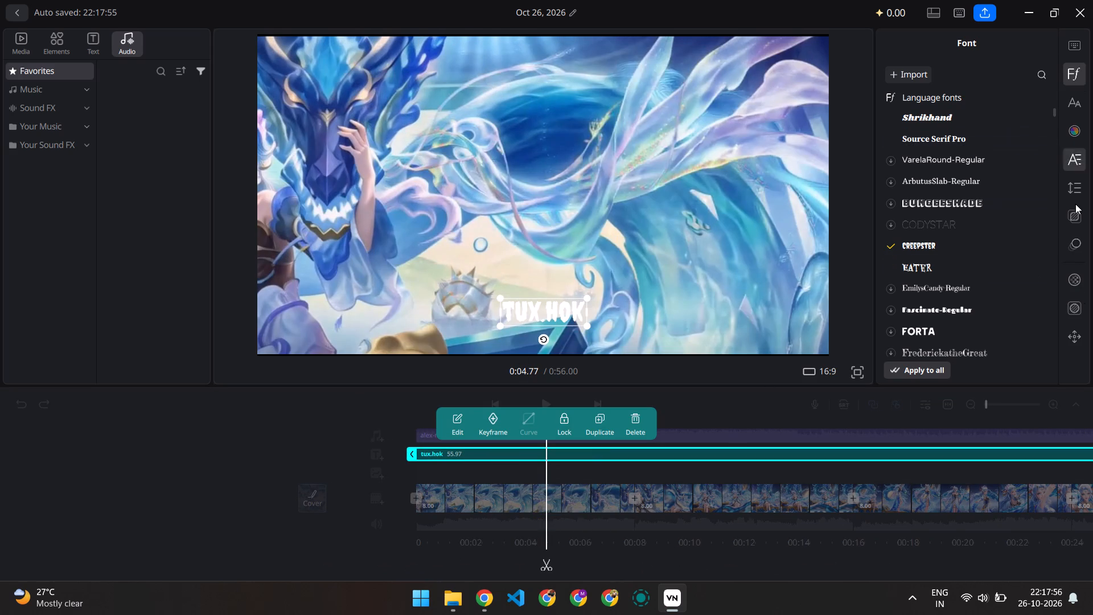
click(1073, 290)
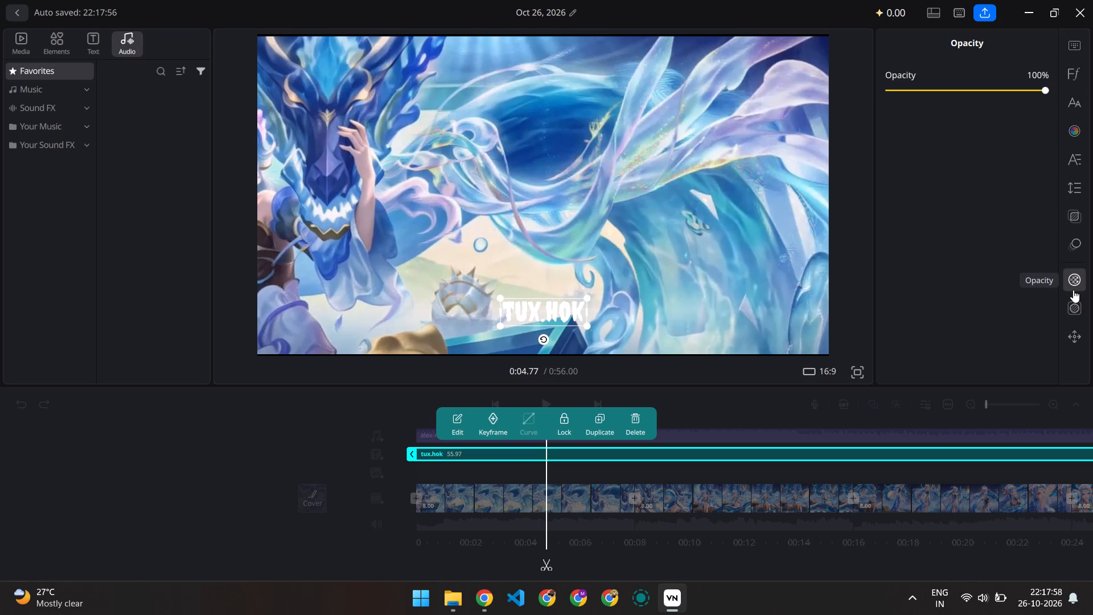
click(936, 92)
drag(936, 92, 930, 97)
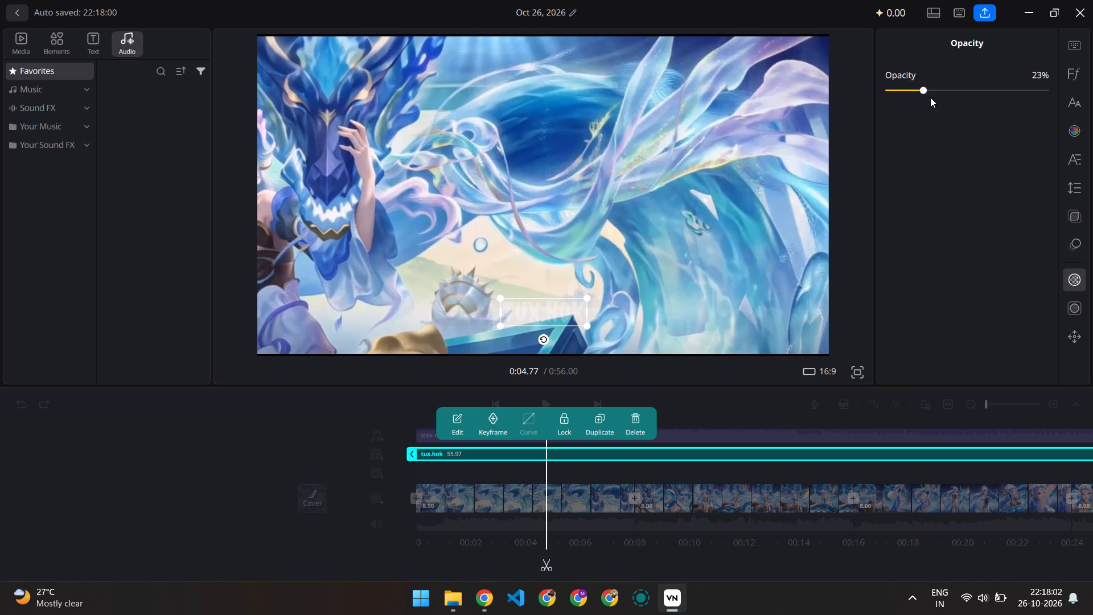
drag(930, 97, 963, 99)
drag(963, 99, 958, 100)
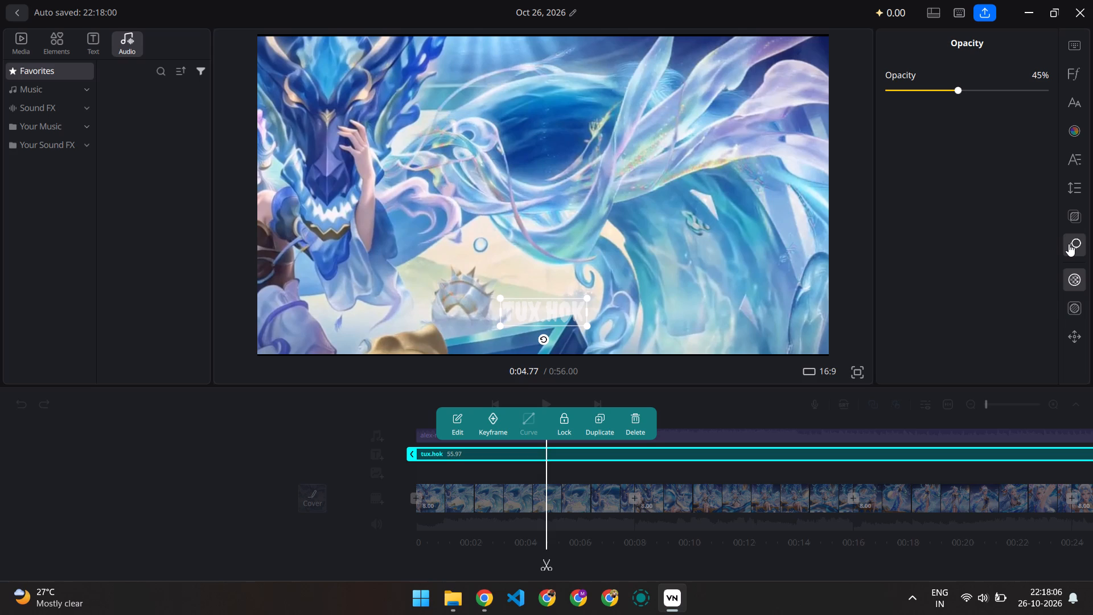
Check the title's caption animations, try Color Dodge blending on the title, and set its blending mode to Color Burn.
click(1069, 241)
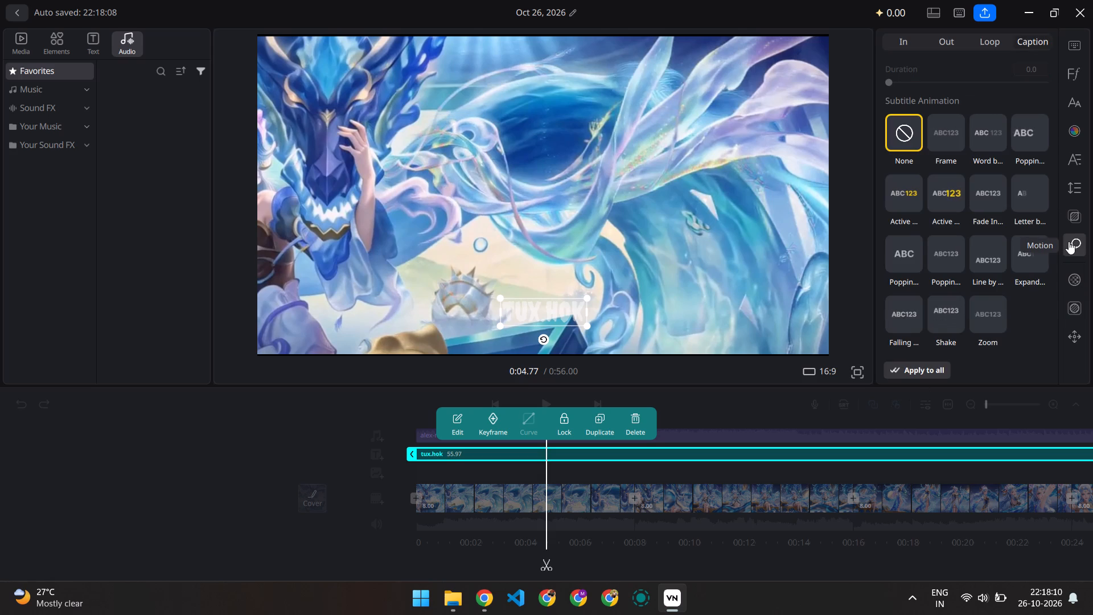
click(995, 91)
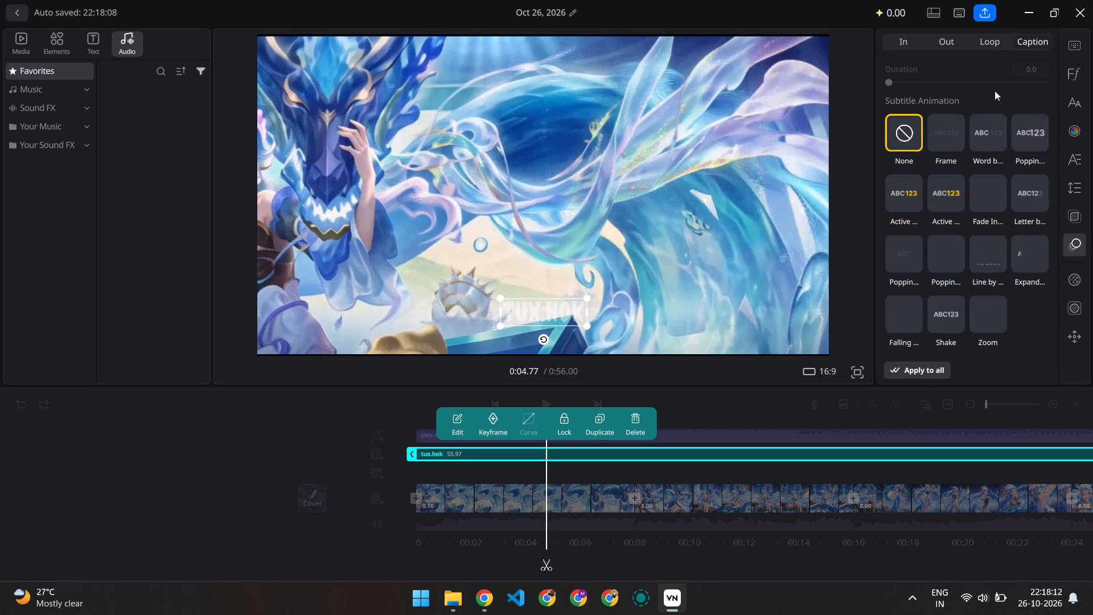
click(1071, 216)
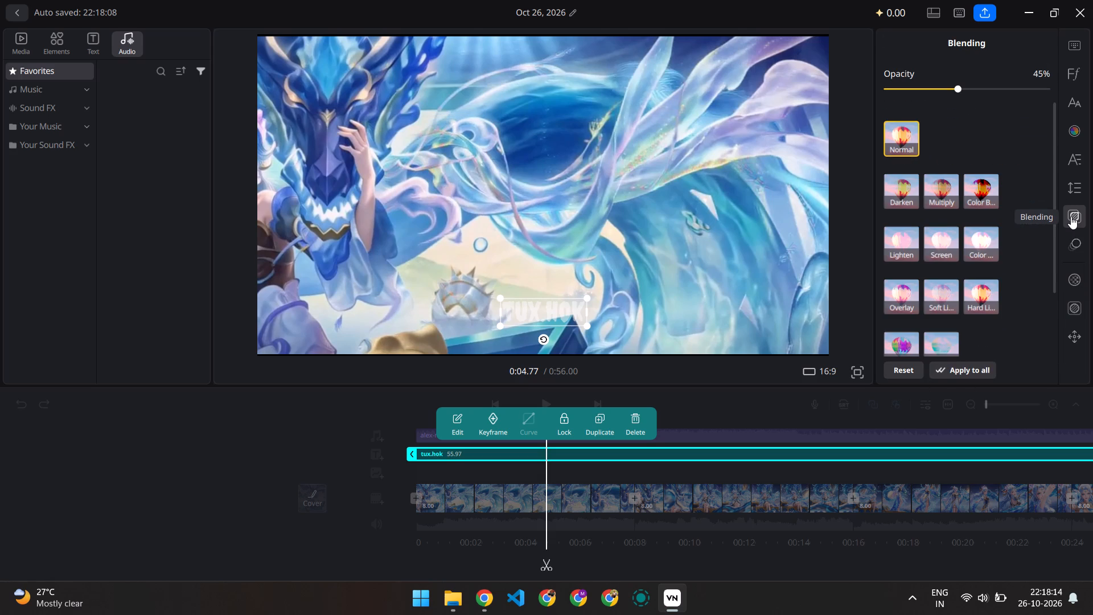
click(985, 236)
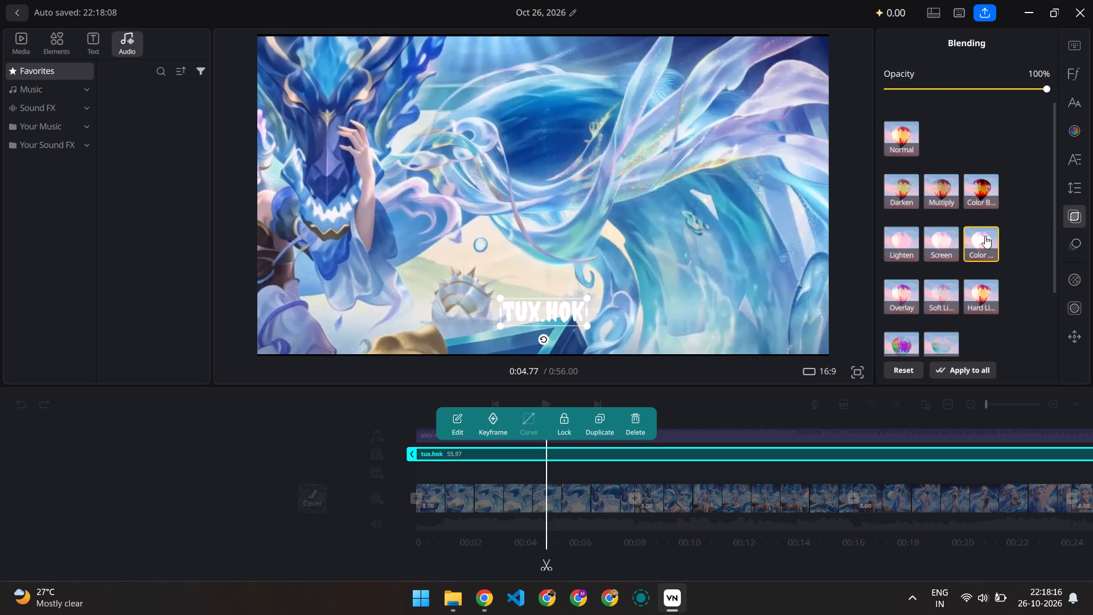
click(971, 187)
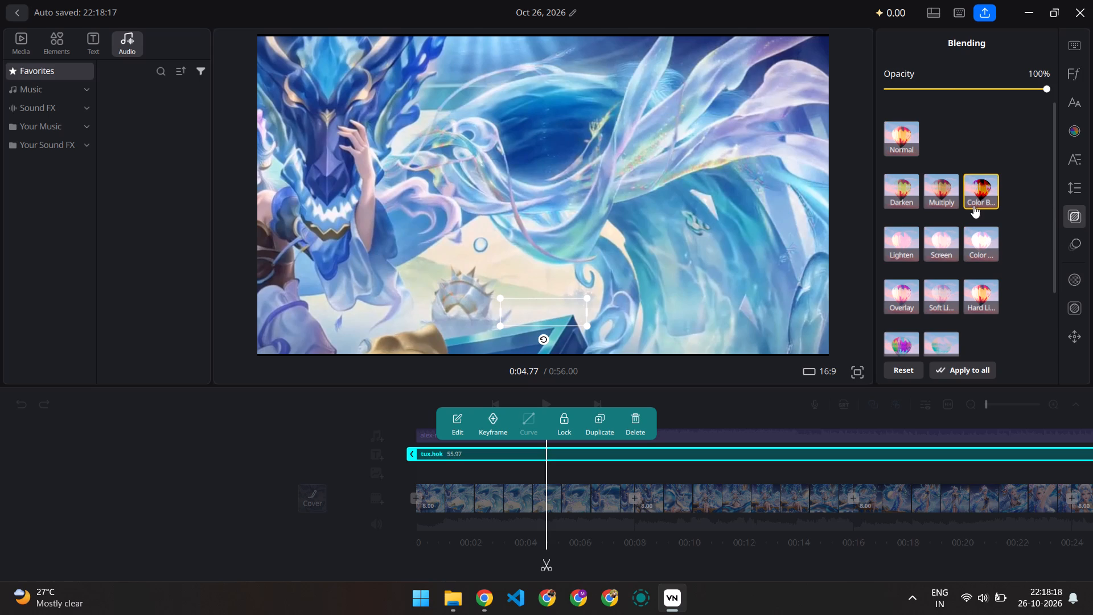
click(292, 413)
Return to the beginning of the timeline and examine the first clip's mask and opacity settings.
scroll(356, 431, right, 13)
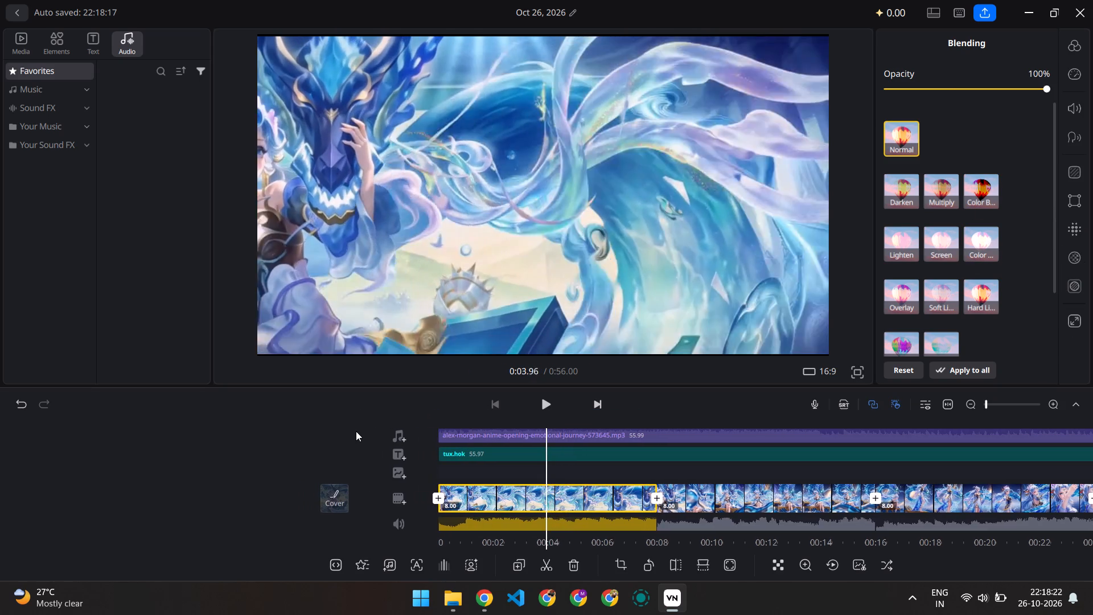
scroll(356, 431, right, 13)
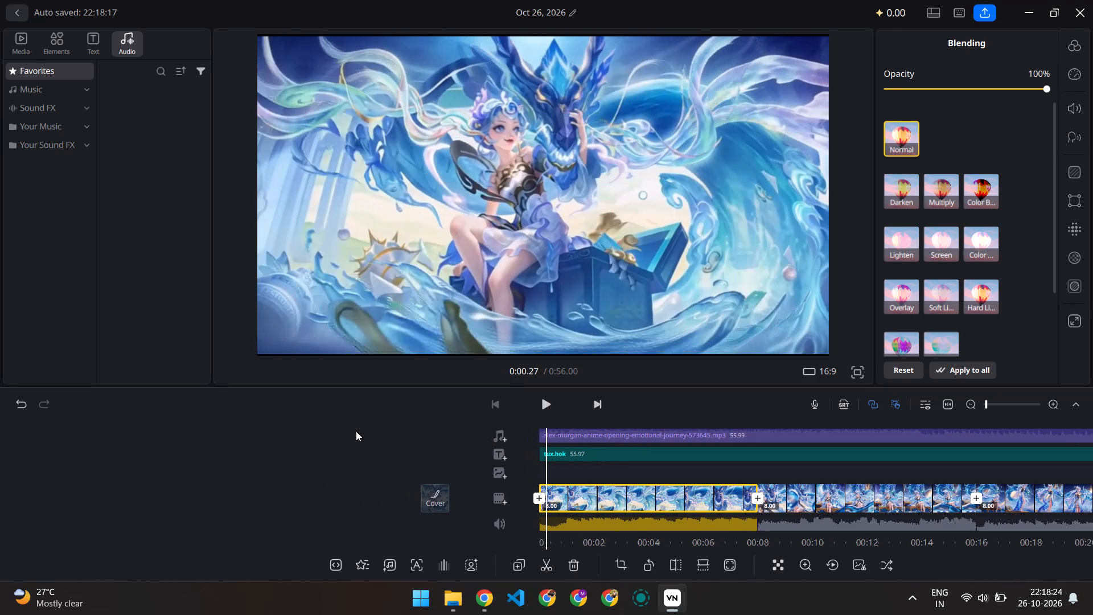
scroll(356, 431, right, 1)
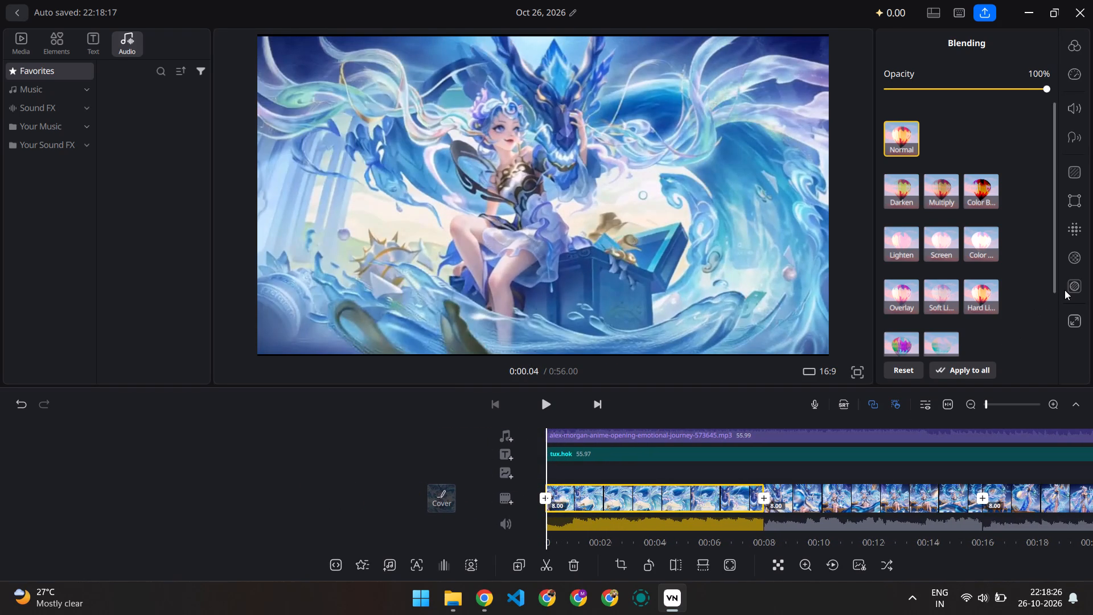
click(1069, 289)
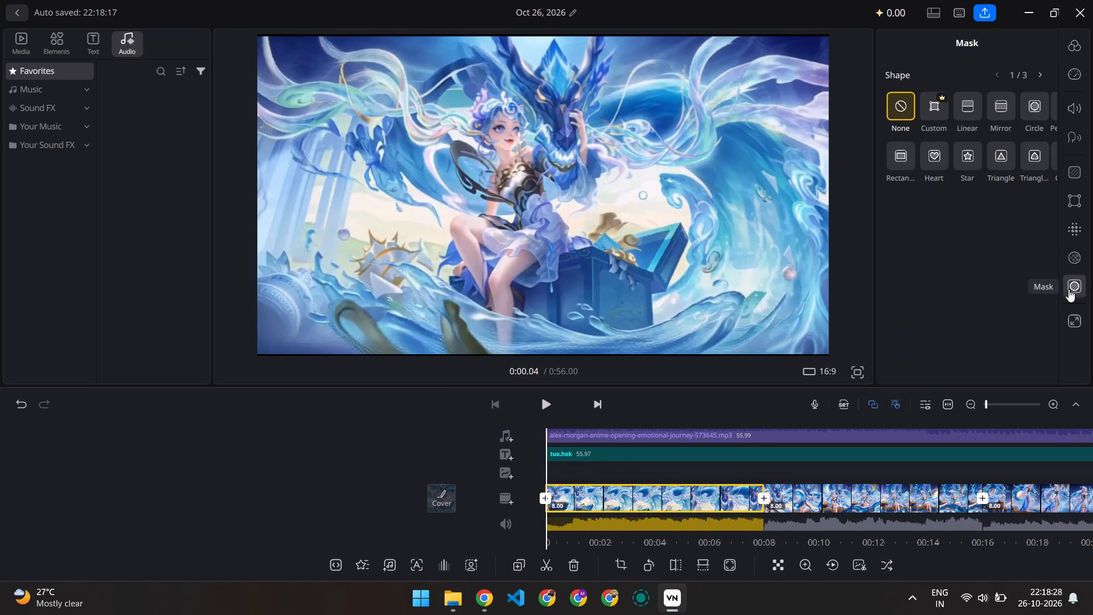
click(1076, 261)
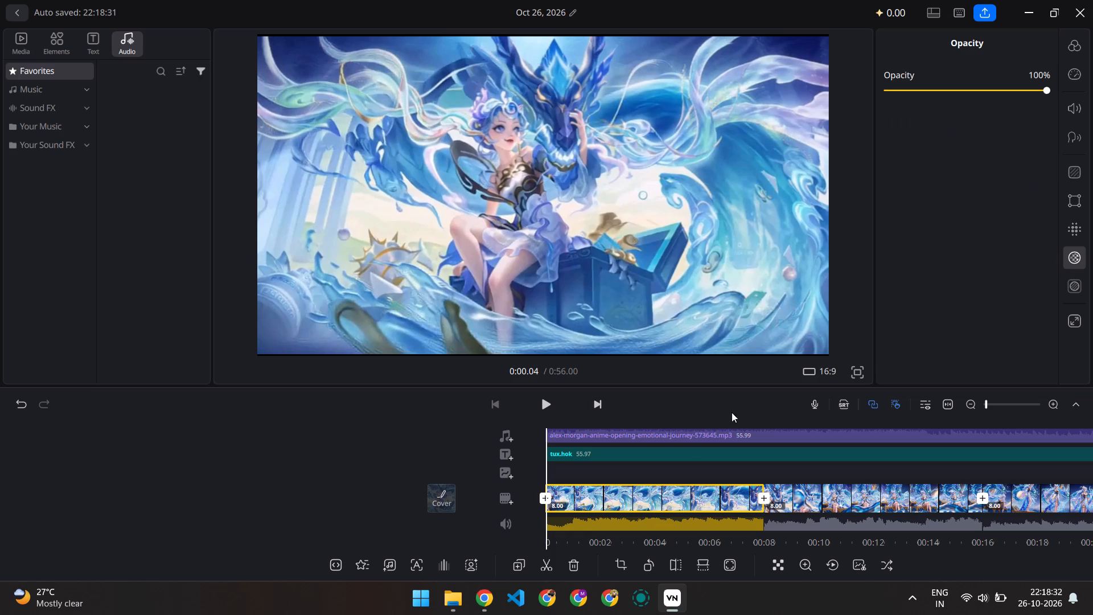
Try Multiply blending on the tux.hok title, and set its blending mode to Color Dodge with 41% opacity.
click(688, 454)
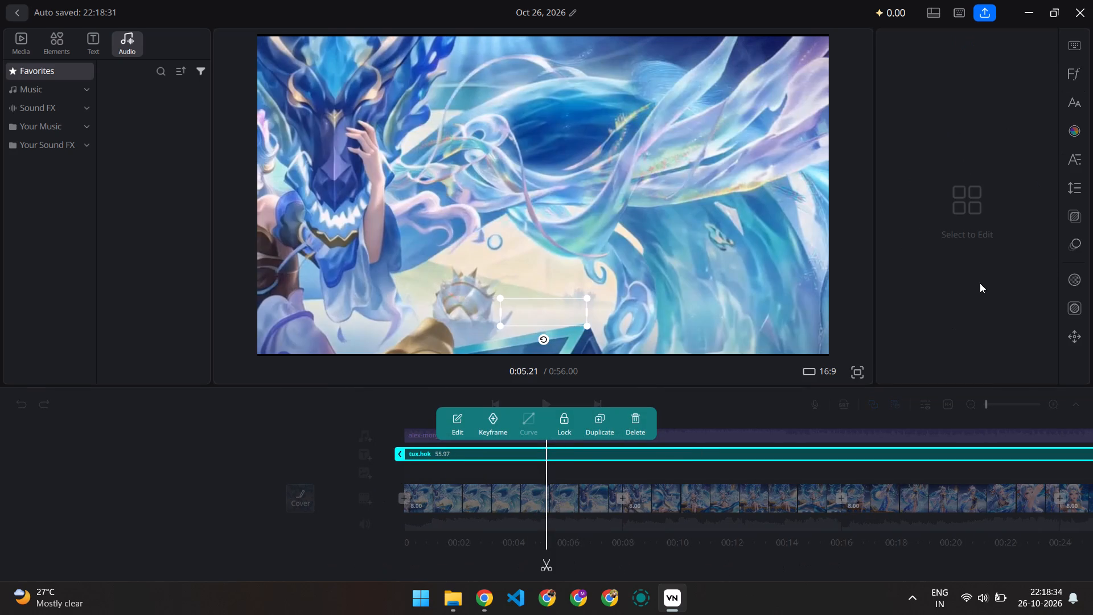
click(1077, 291)
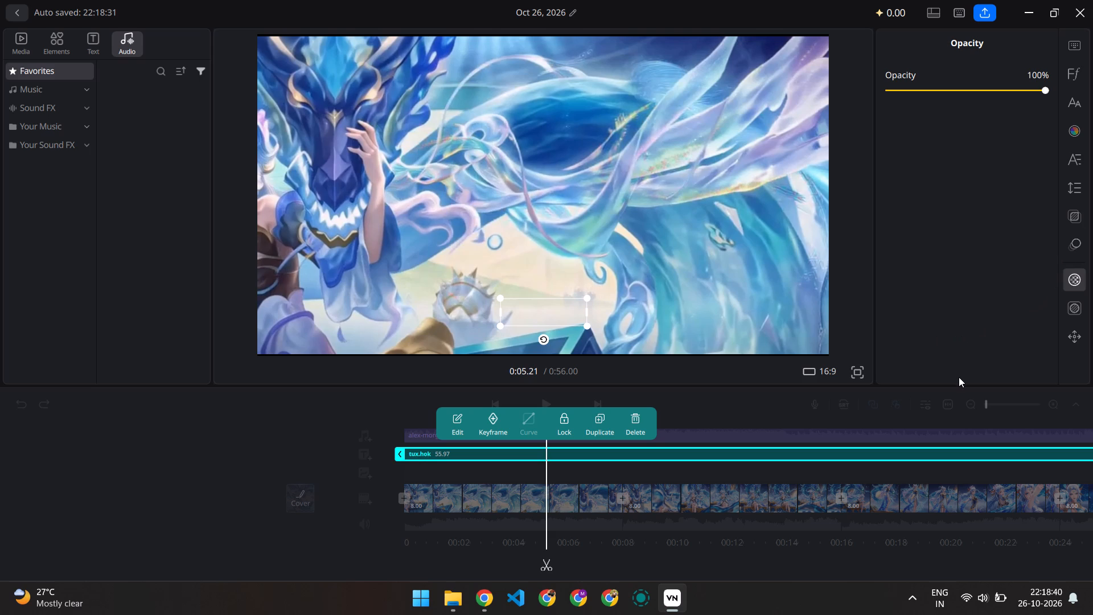
click(1079, 212)
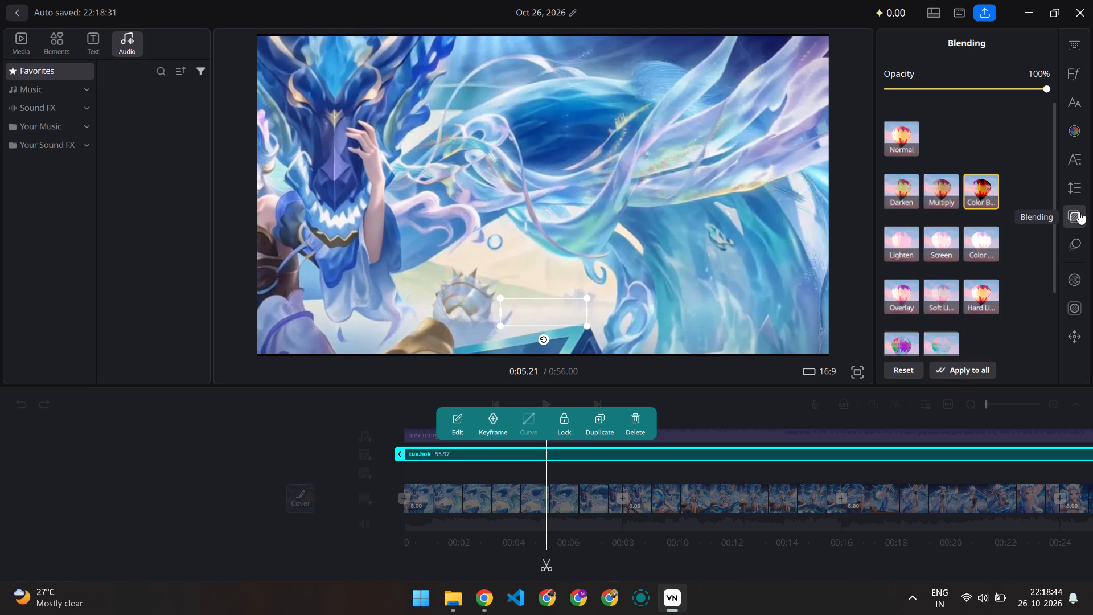
click(940, 194)
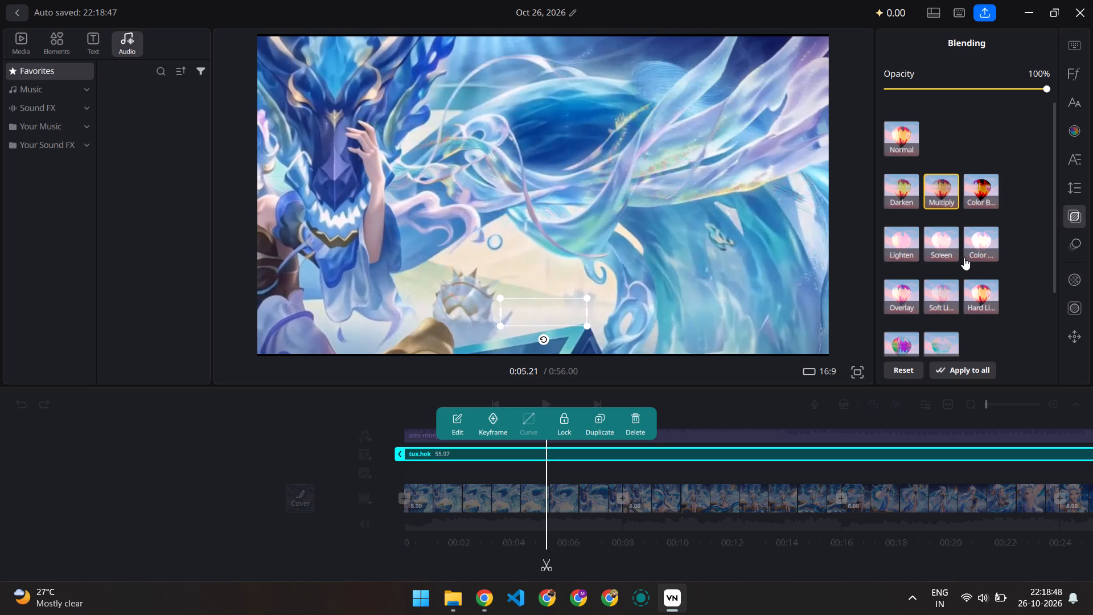
click(980, 239)
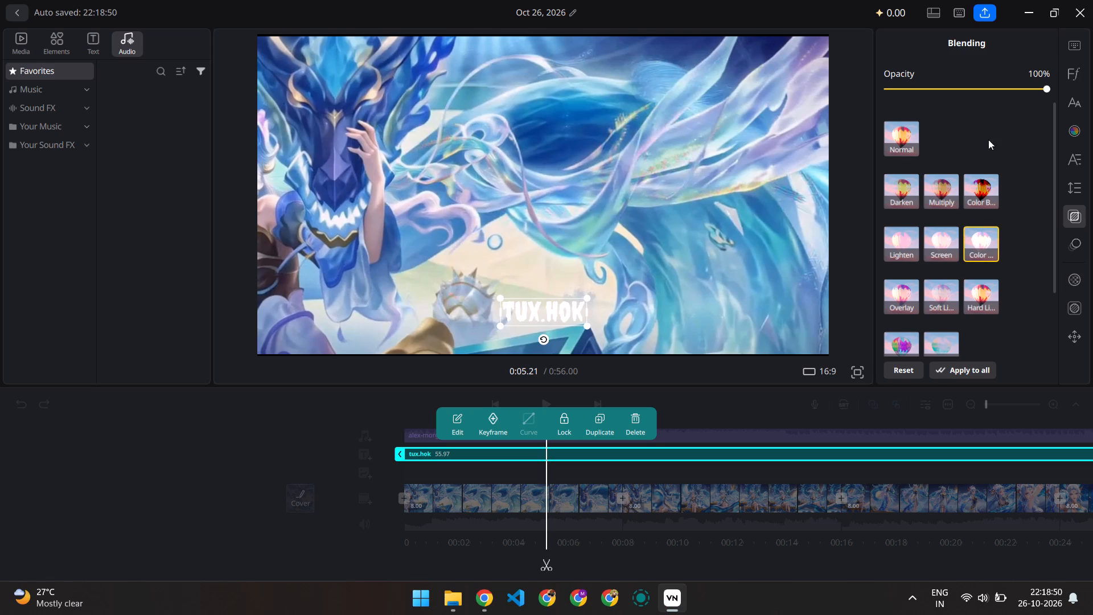
drag(983, 88, 928, 91)
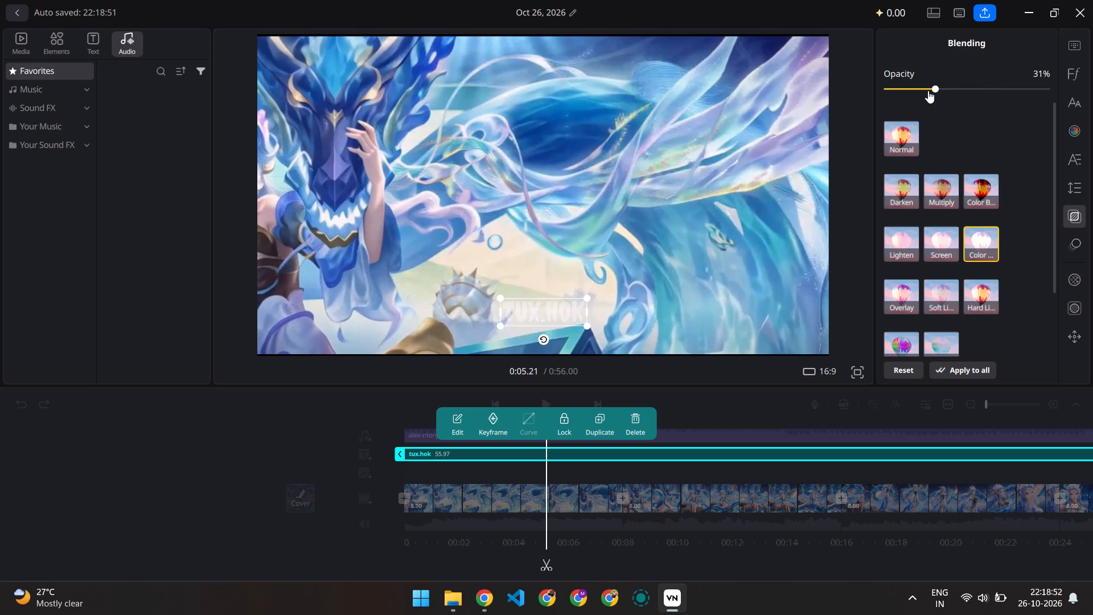
drag(928, 91, 950, 89)
drag(950, 89, 952, 89)
click(1075, 51)
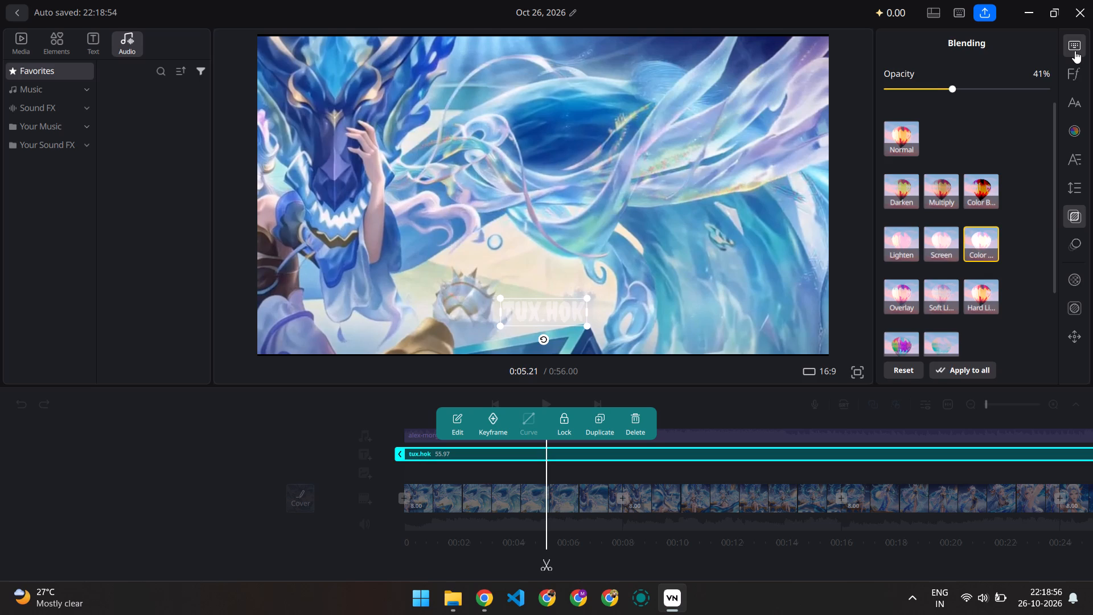
click(892, 103)
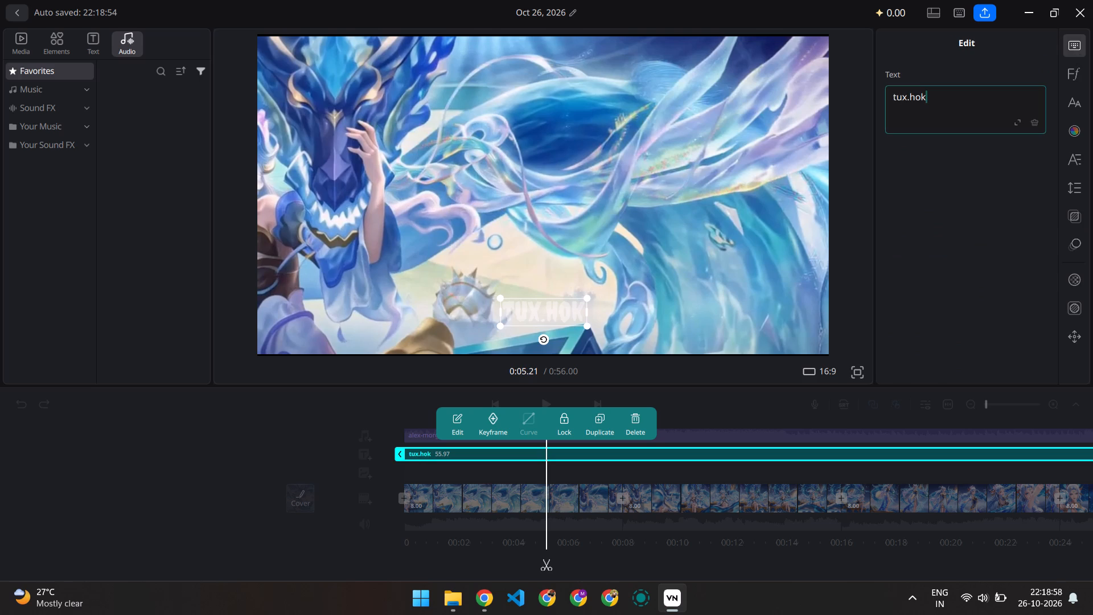
key(Left)
key(Left)
key(Left)
key(Left)
key(Left)
key(Left)
key(Left)
key(Left)
key(Left)
key(Left)
key(Left)
key(Left)
key(Left)
key(Left)
key(Left)
key(Left)
key(shift+at)
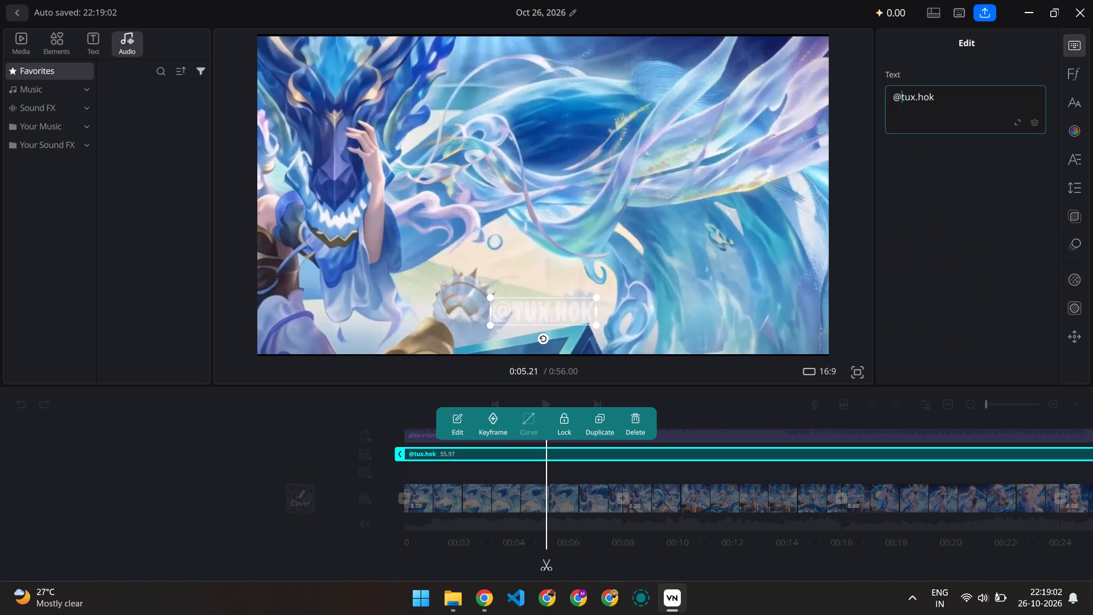
click(951, 236)
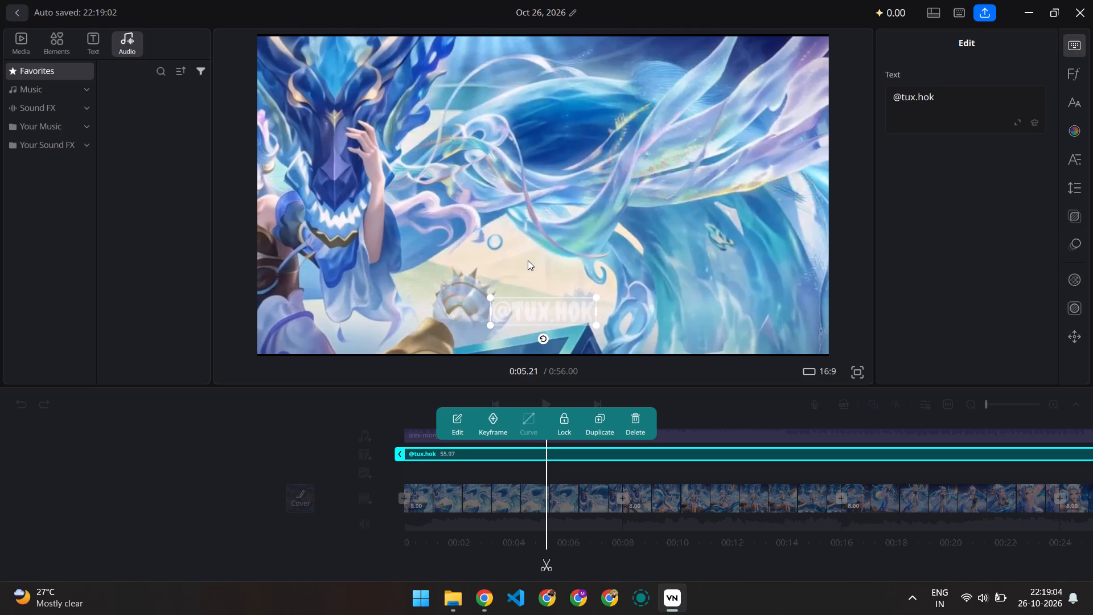
click(228, 435)
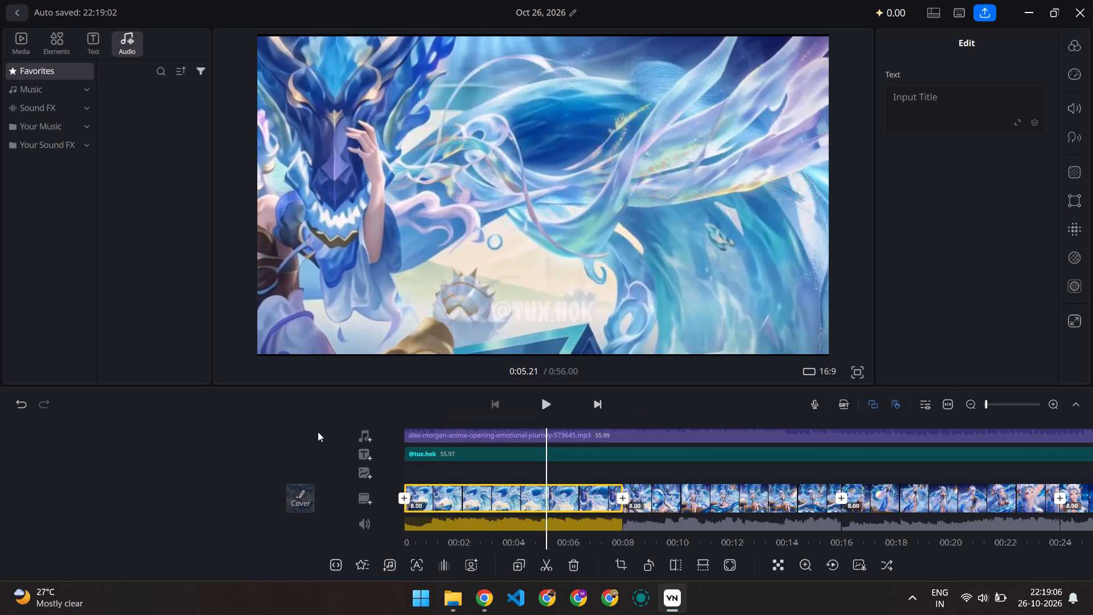
scroll(360, 425, right, 10)
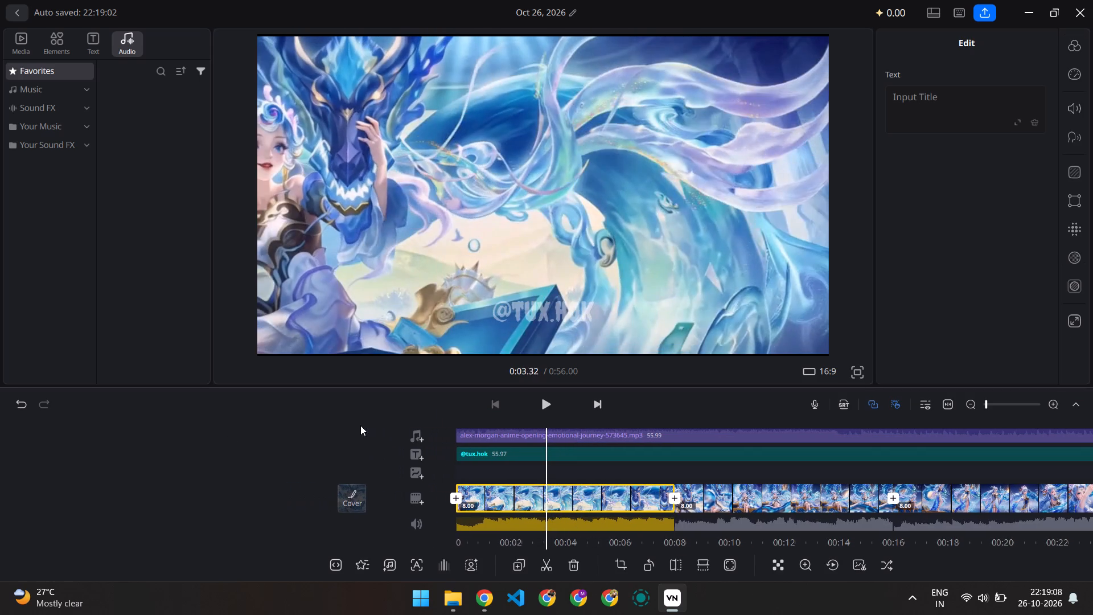
scroll(360, 425, right, 15)
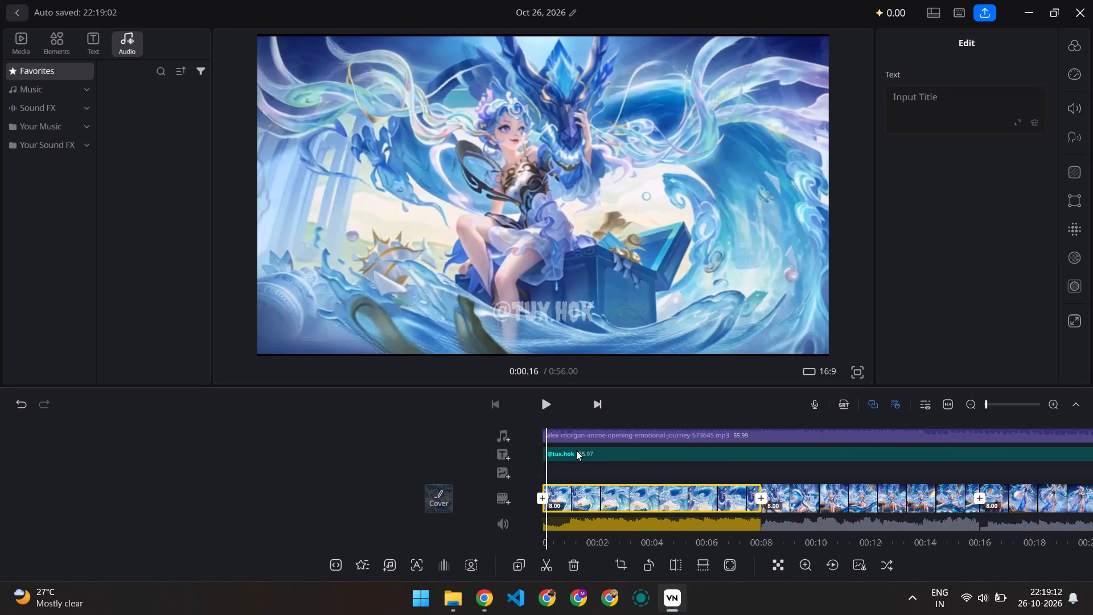
click(576, 450)
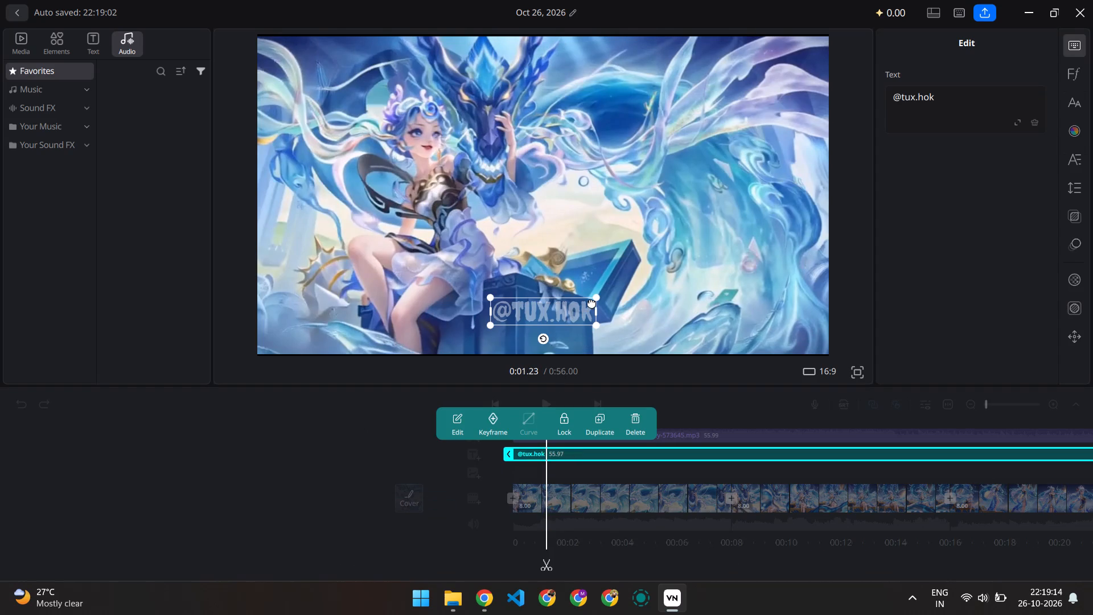
drag(595, 299, 570, 314)
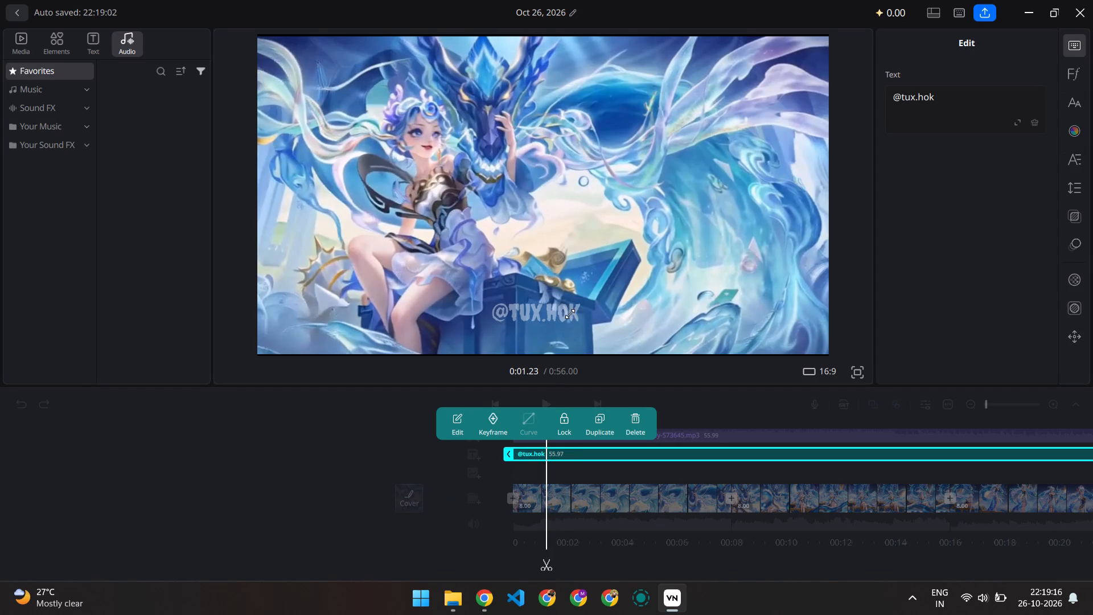
drag(570, 314, 556, 318)
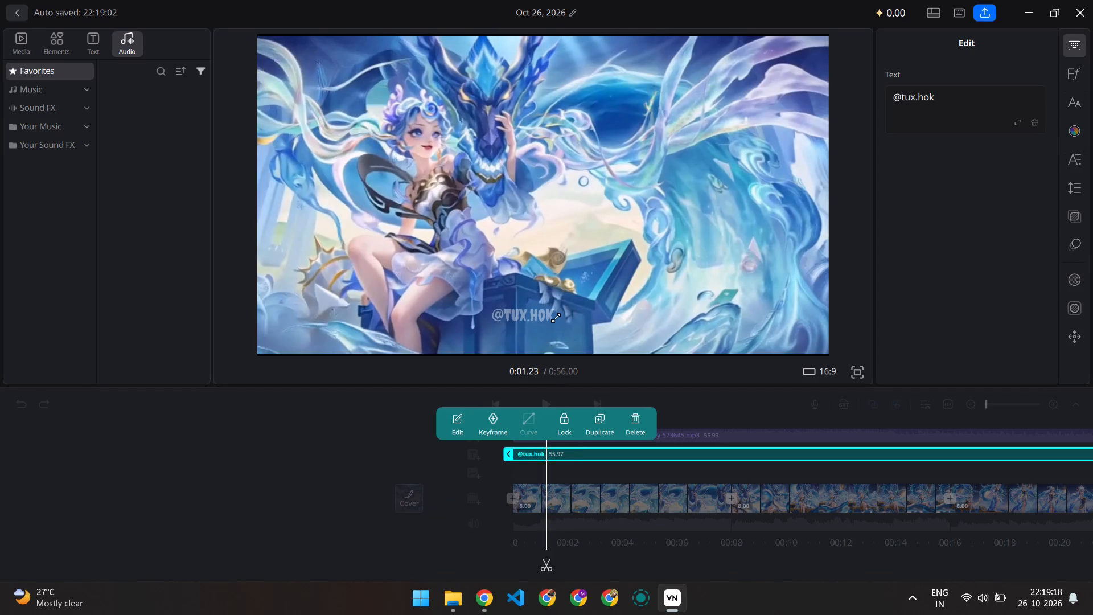
drag(517, 316, 563, 316)
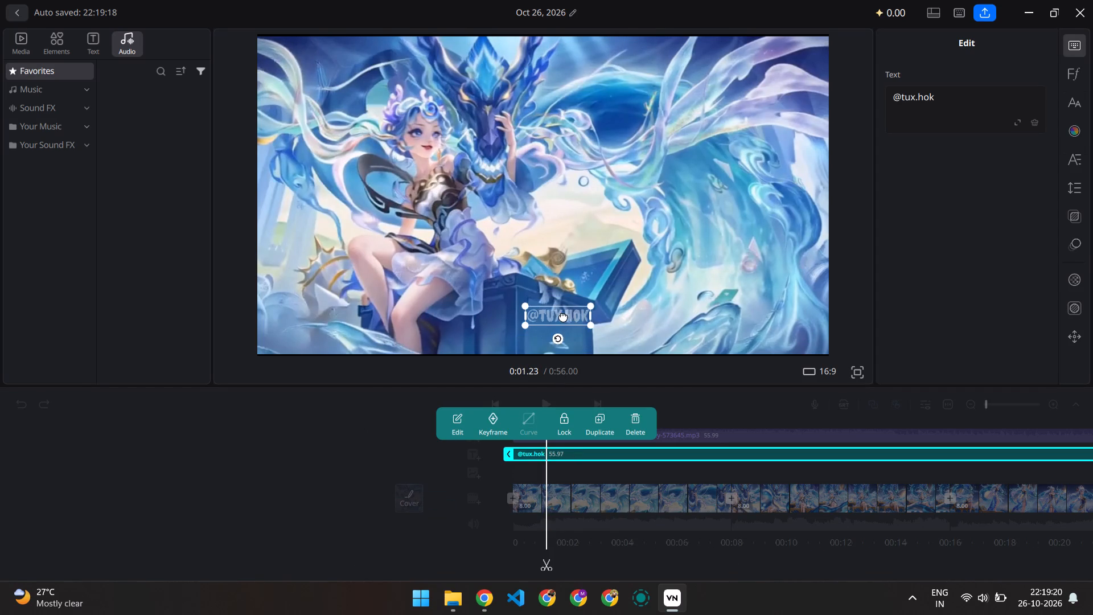
drag(563, 316, 565, 318)
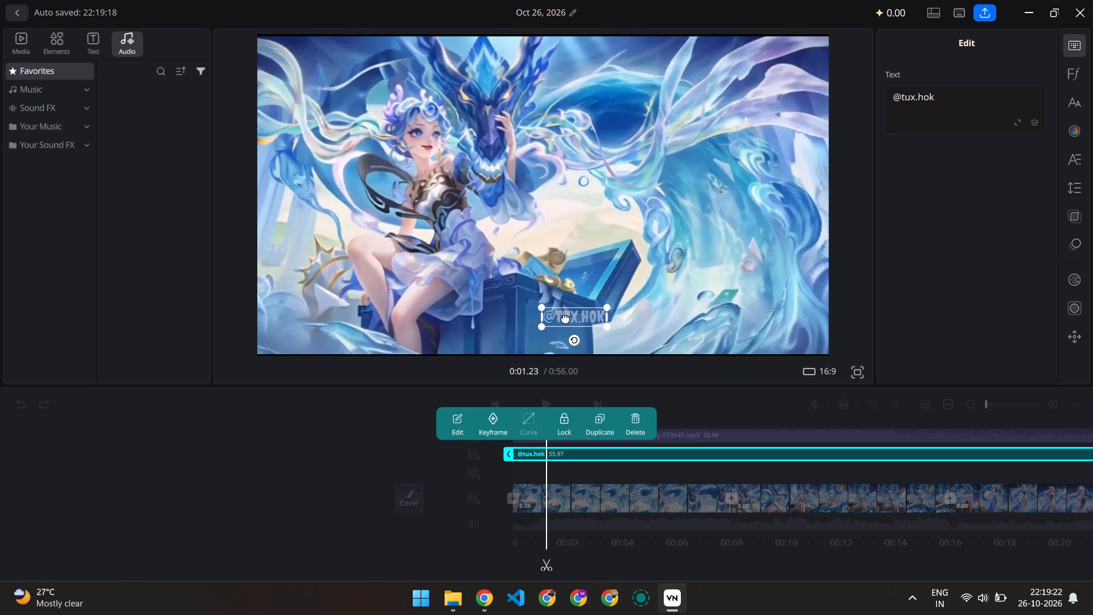
drag(565, 318, 533, 316)
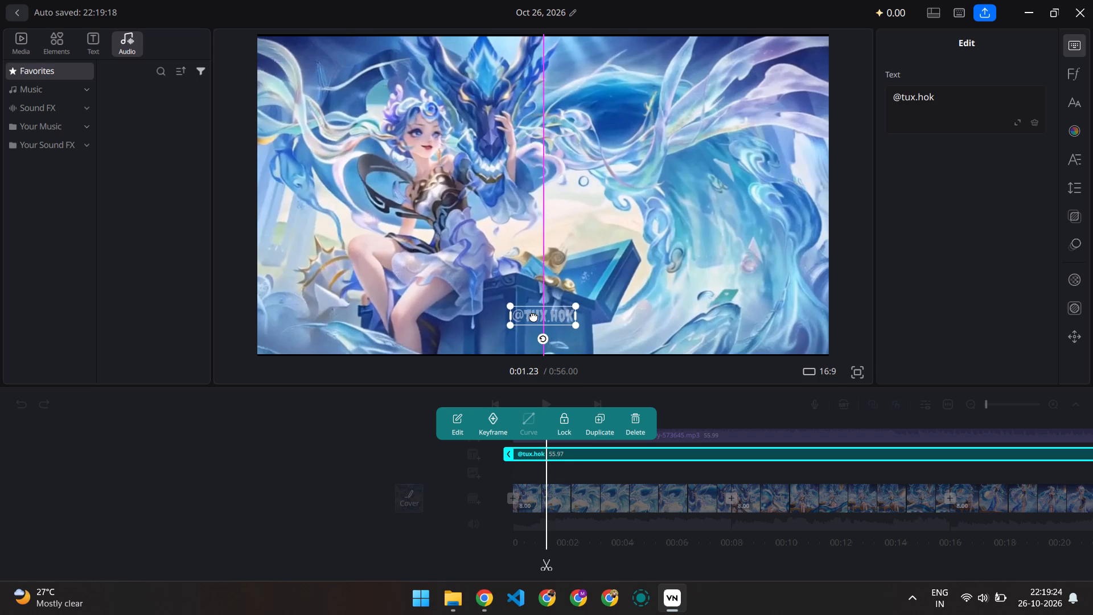
drag(533, 316, 537, 317)
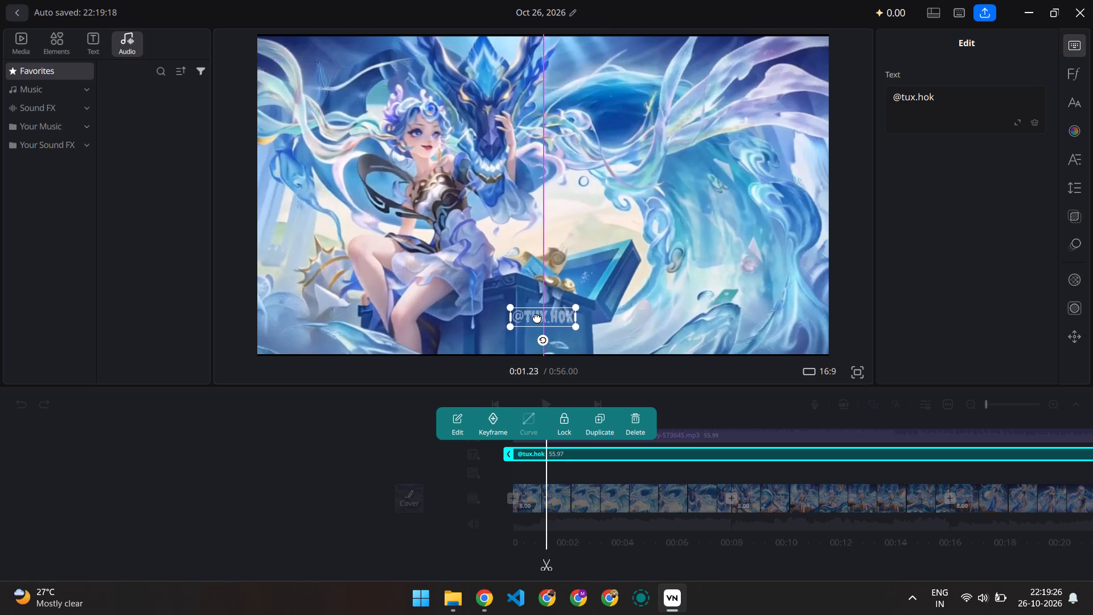
drag(537, 317, 538, 317)
click(391, 448)
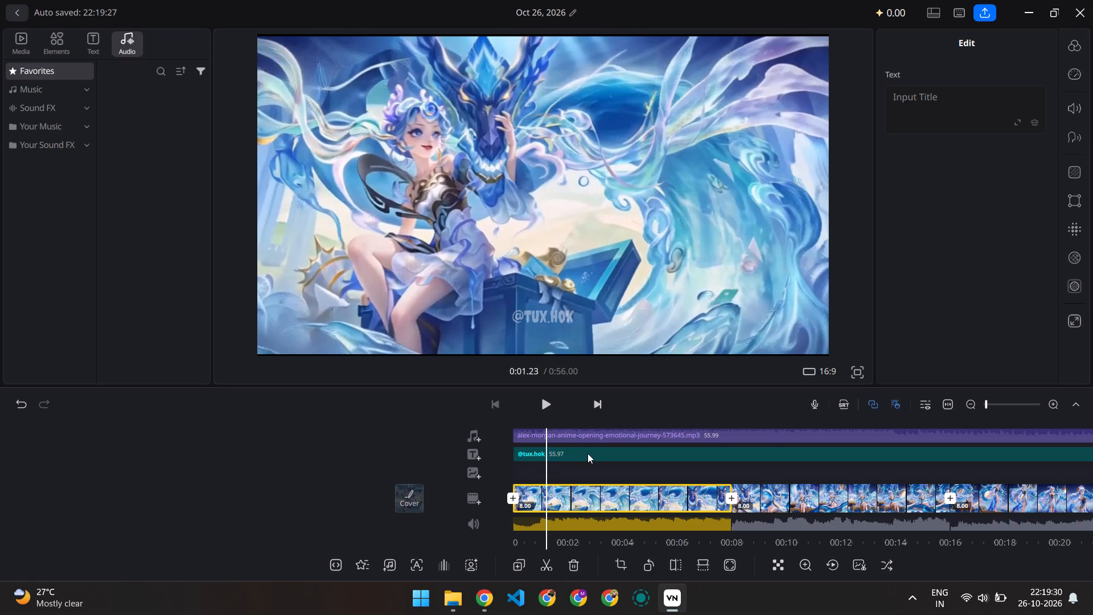
Export the video to D:\HOK with manual quality settings of 4K resolution, 120 fps and a 300.0 Mbps average bitrate.
scroll(587, 453, right, 3)
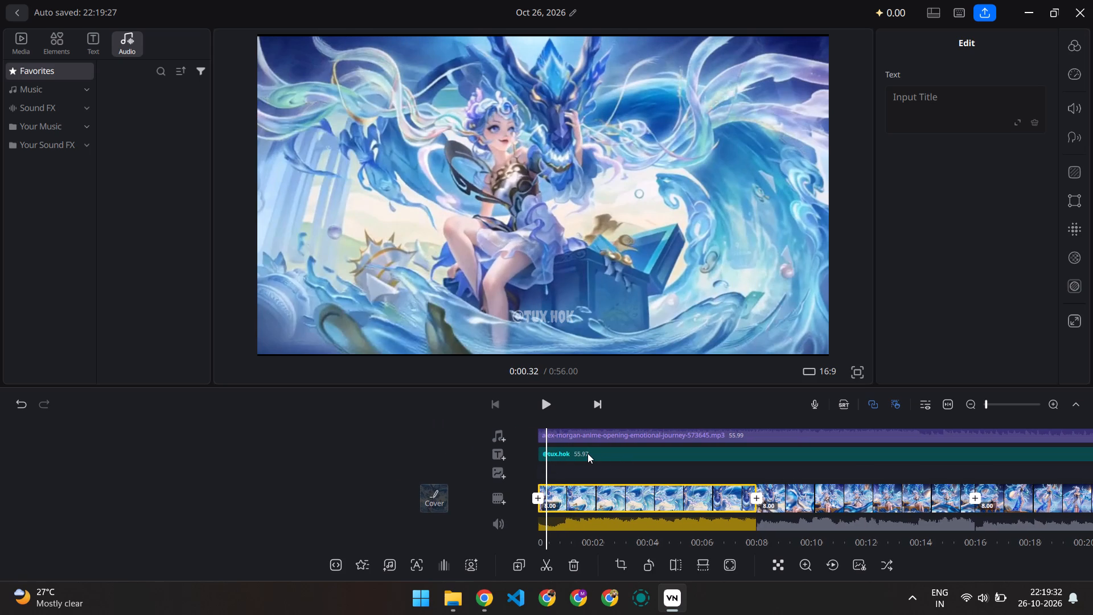
scroll(587, 453, right, 4)
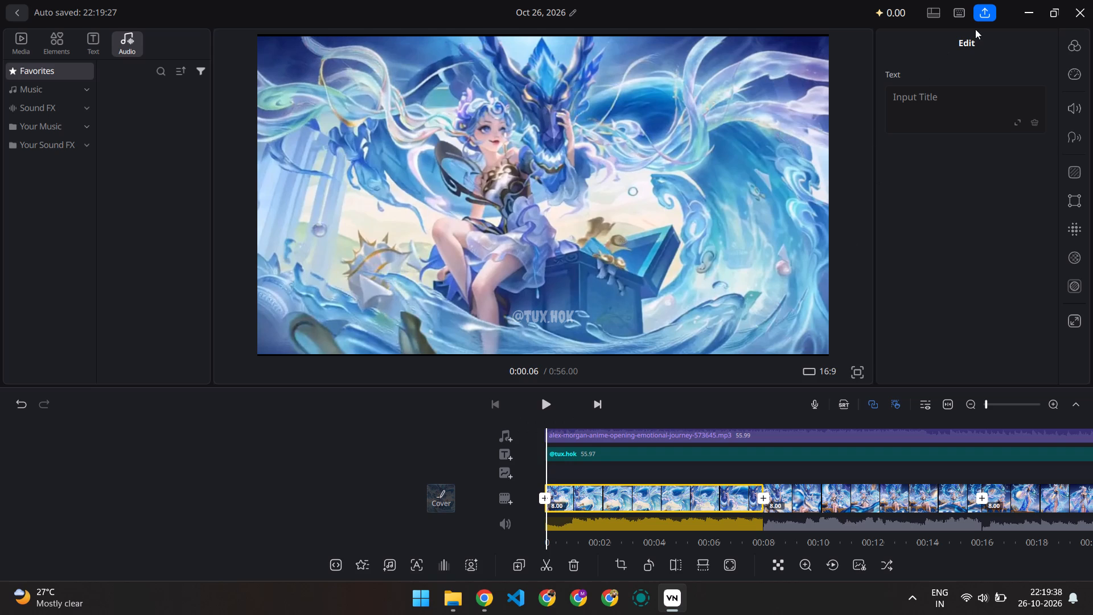
click(989, 20)
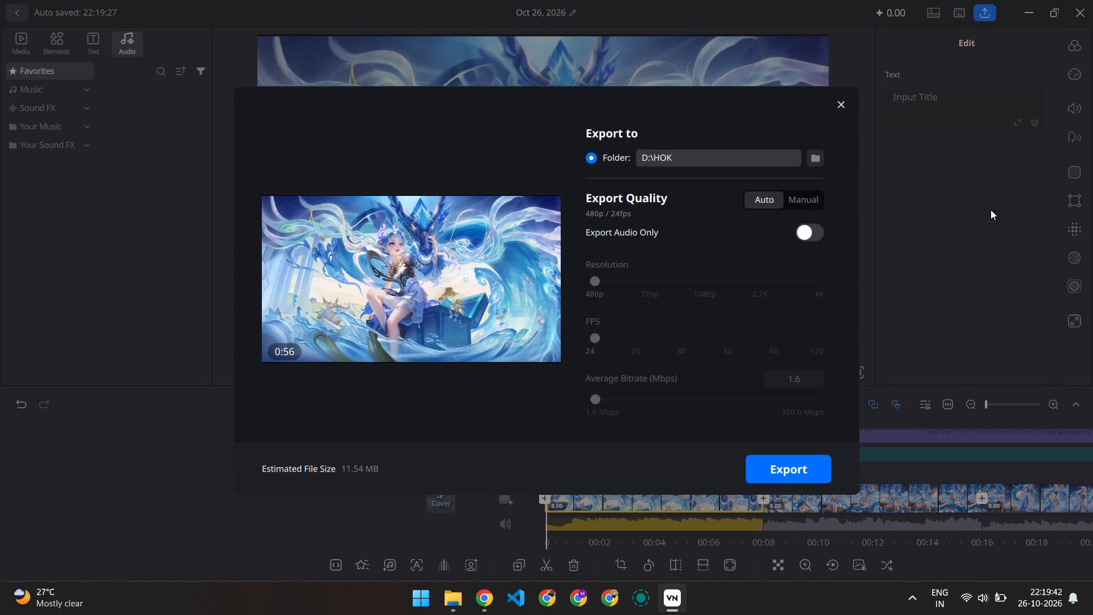
click(808, 204)
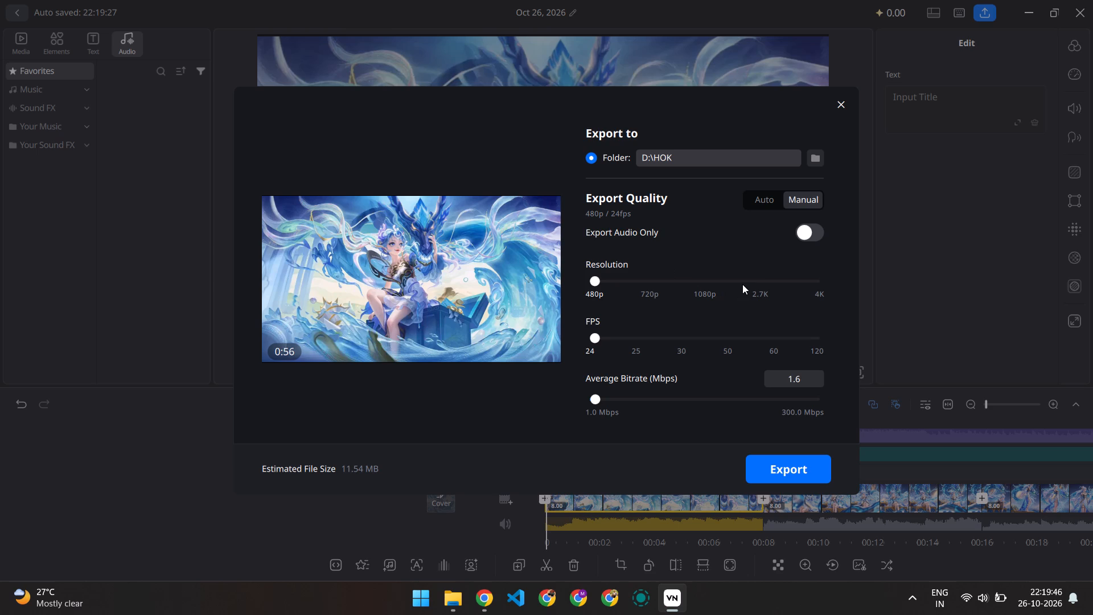
drag(742, 284, 820, 277)
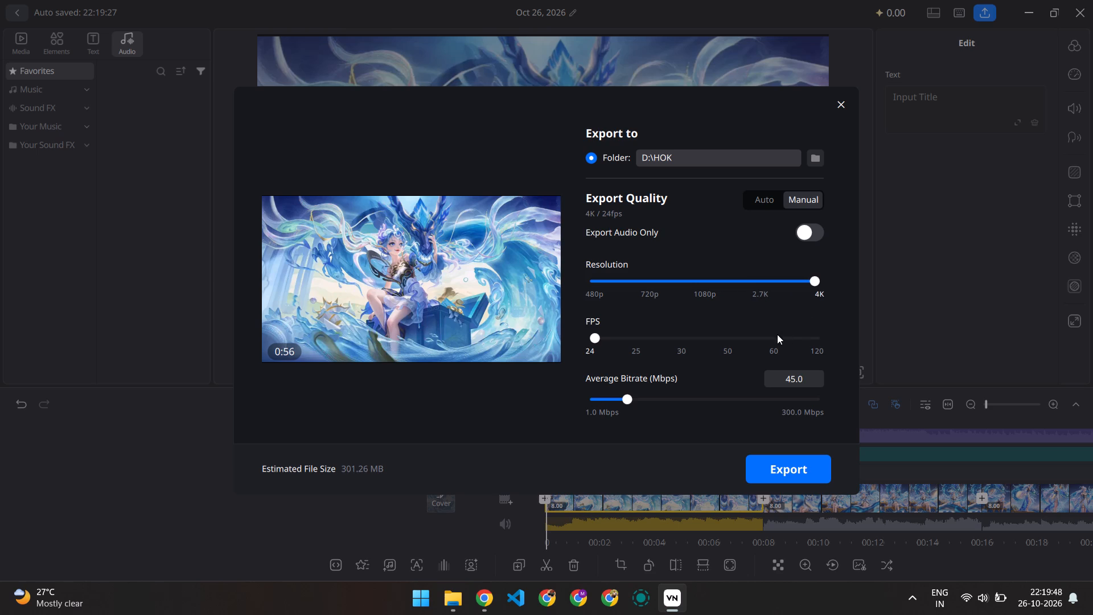
drag(777, 334, 832, 336)
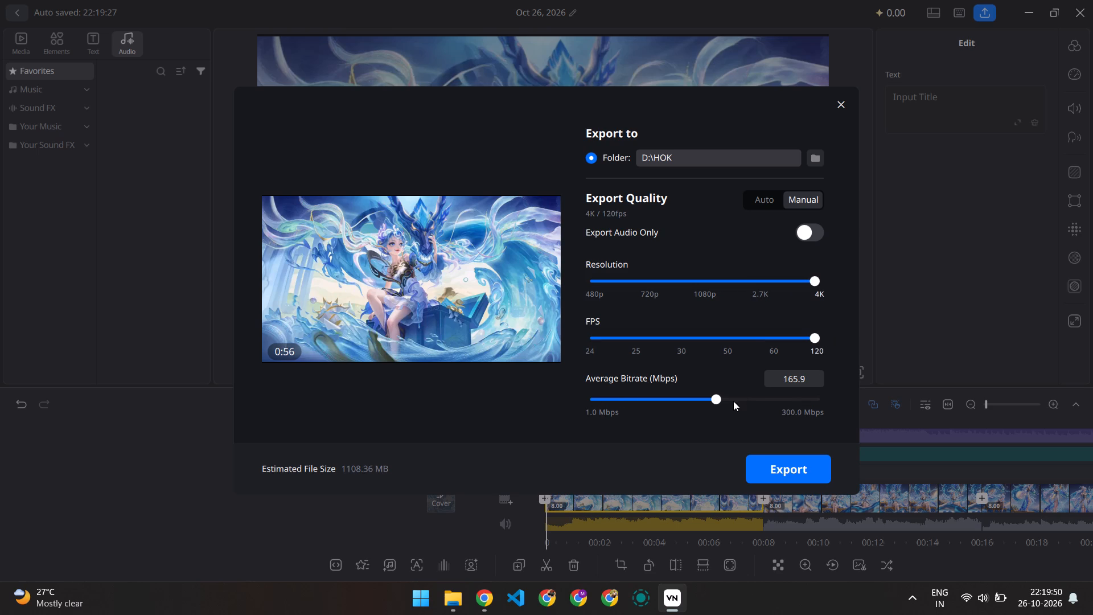
drag(733, 401, 839, 399)
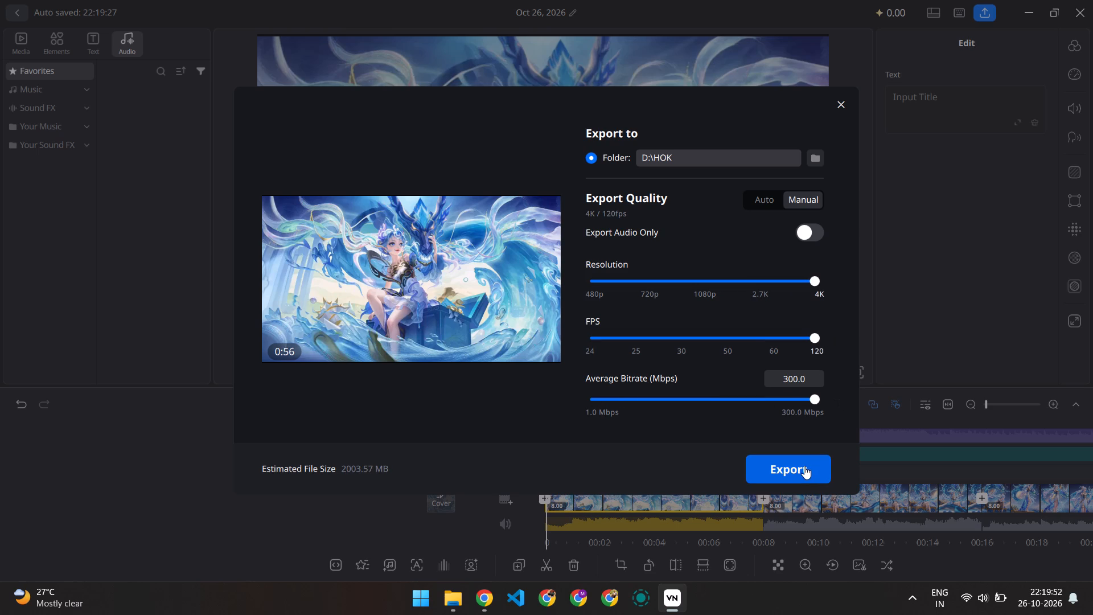
click(804, 466)
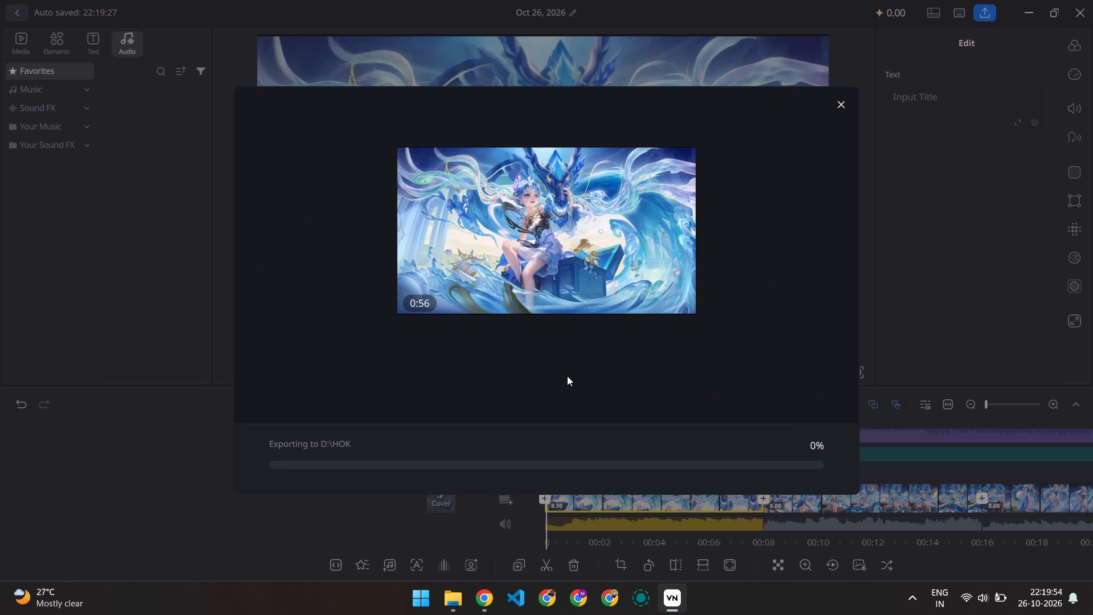